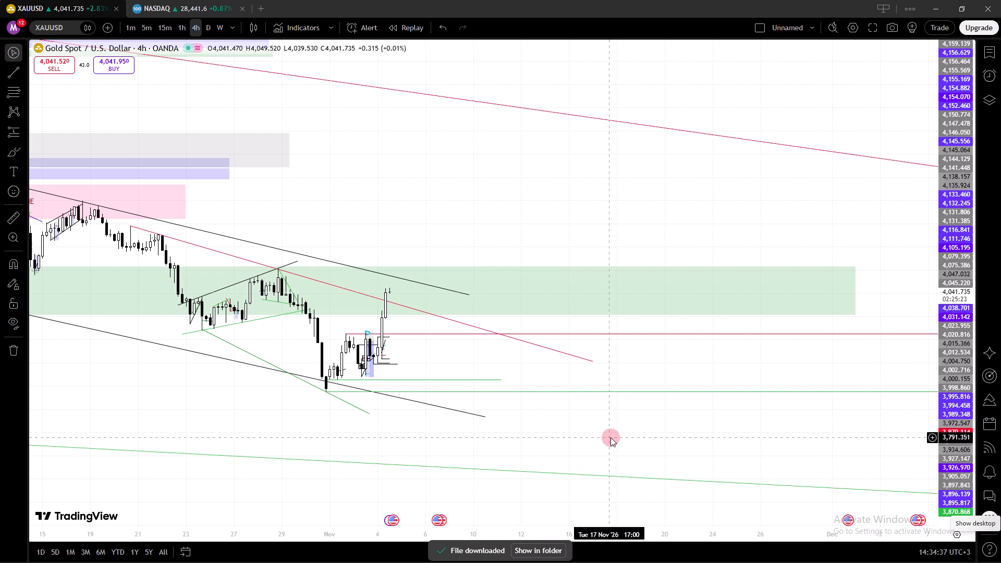
Switch the XAUUSD chart to the 15-minute timeframe.
left_click(162, 27)
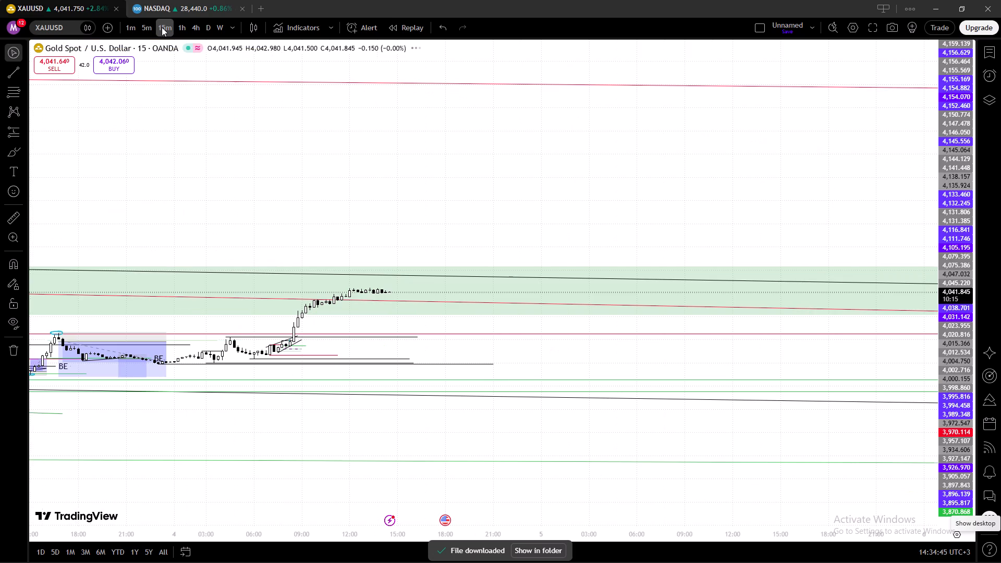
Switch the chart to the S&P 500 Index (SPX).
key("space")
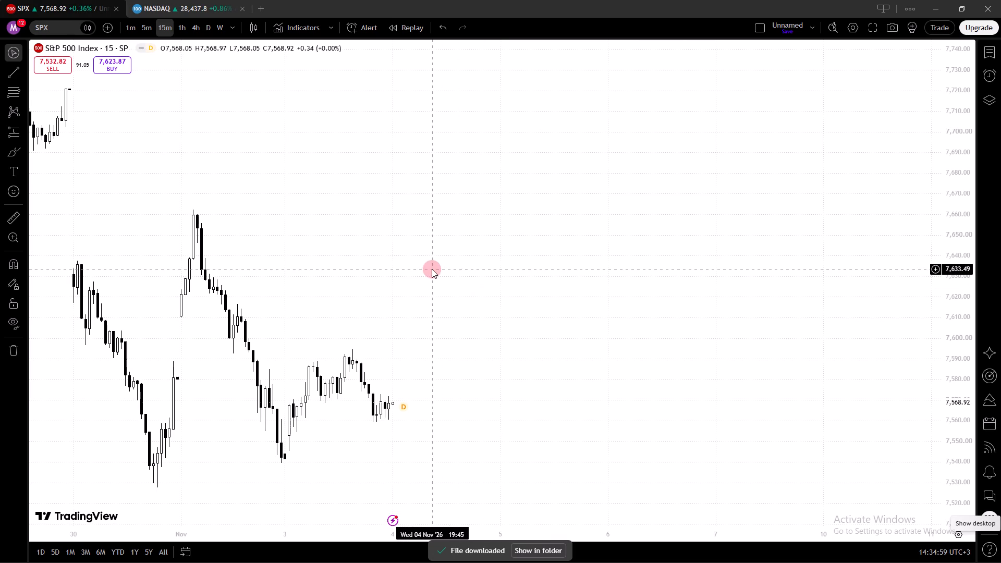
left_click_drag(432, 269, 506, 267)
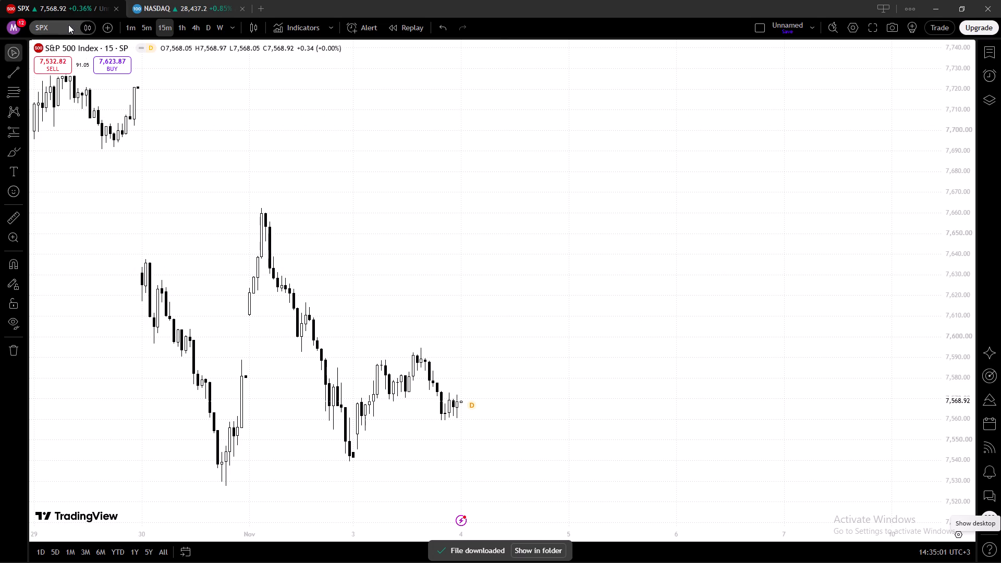
Search for the symbol XAUUSD and load OANDA's gold listing in the chart.
left_click(48, 26)
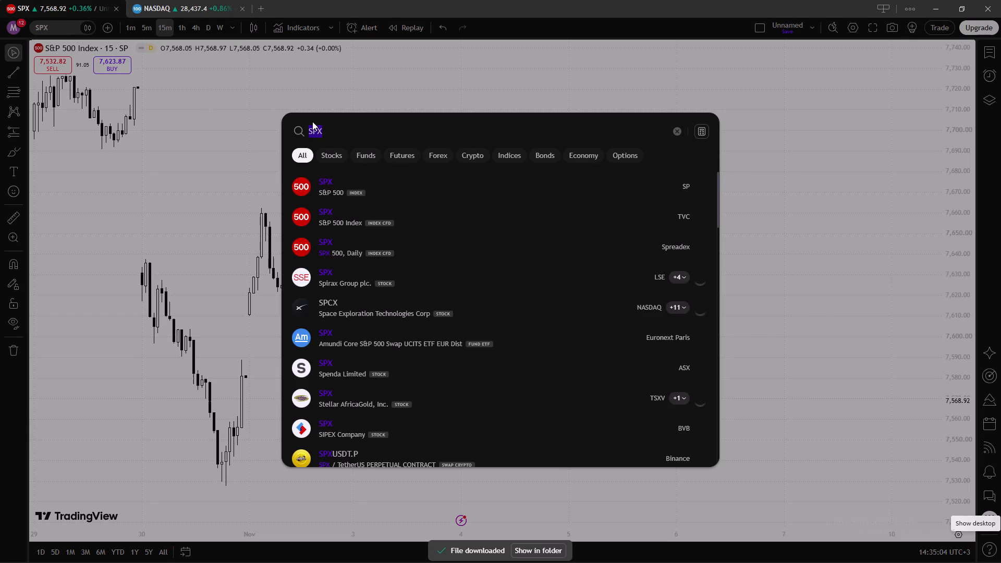
type("XAUUSD")
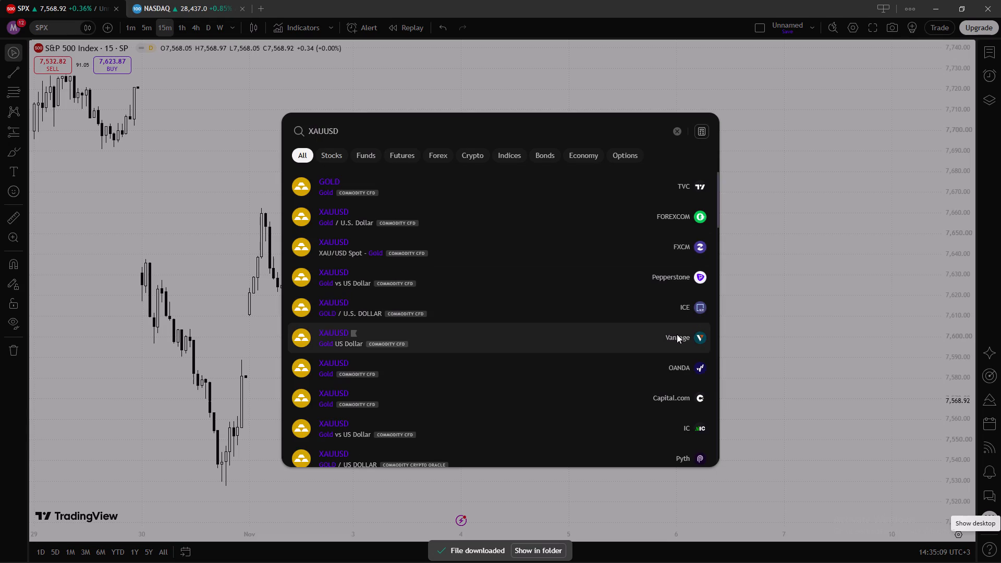
left_click(678, 353)
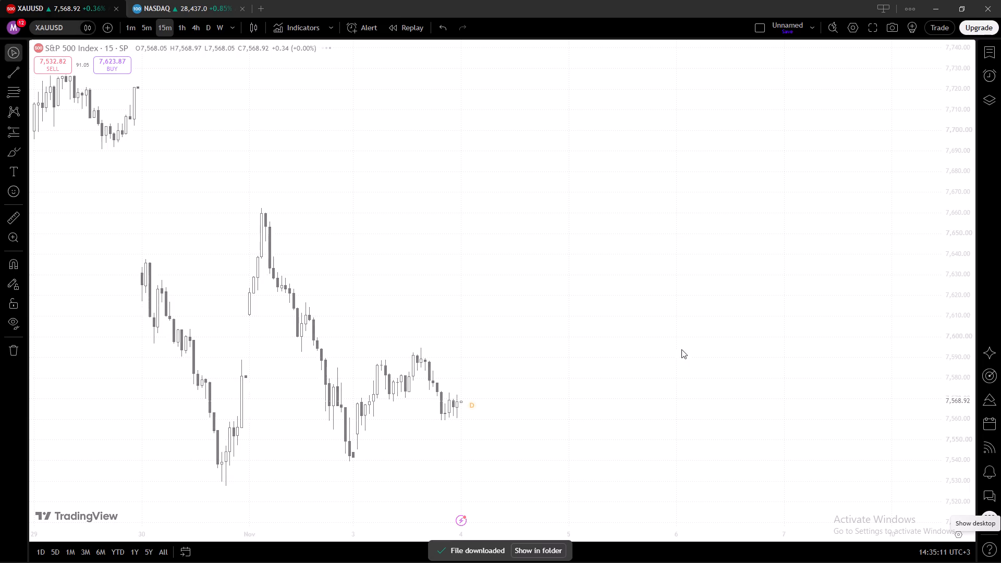
Examine gold's recent 15-minute price action against the green zone, trendlines and horizontal levels.
scroll(470, 242, "down", 6)
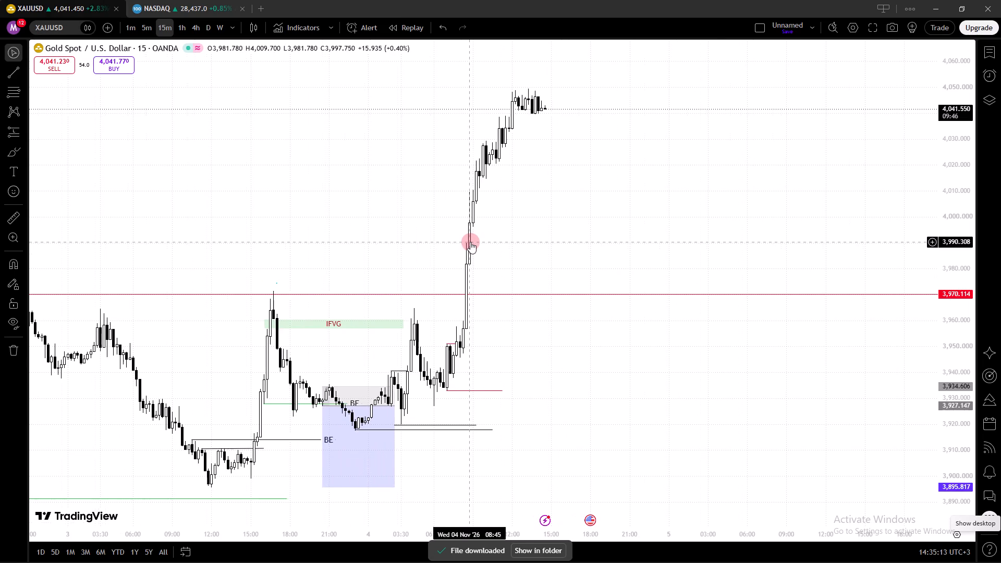
scroll(584, 240, "up", 7)
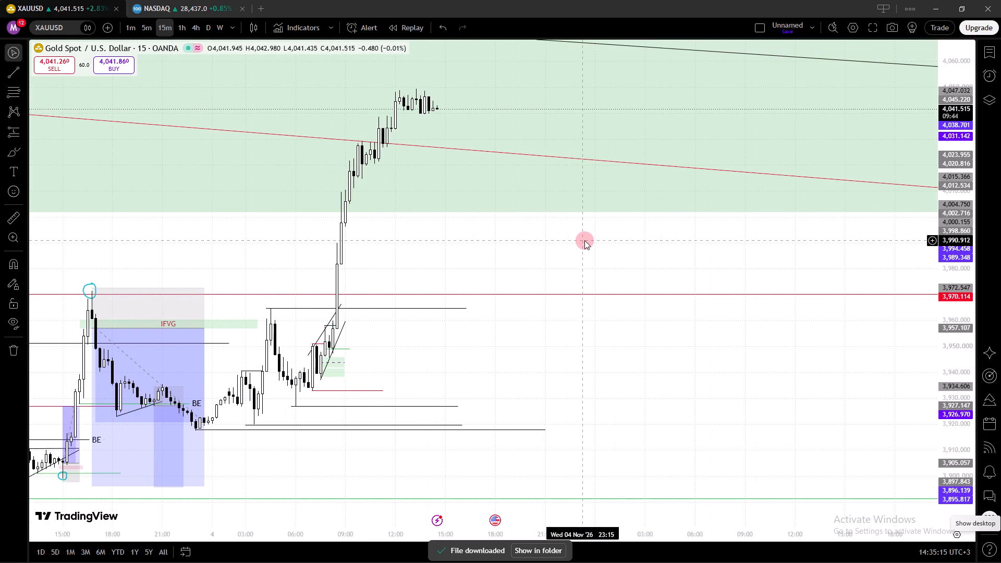
scroll(622, 242, "down", 3)
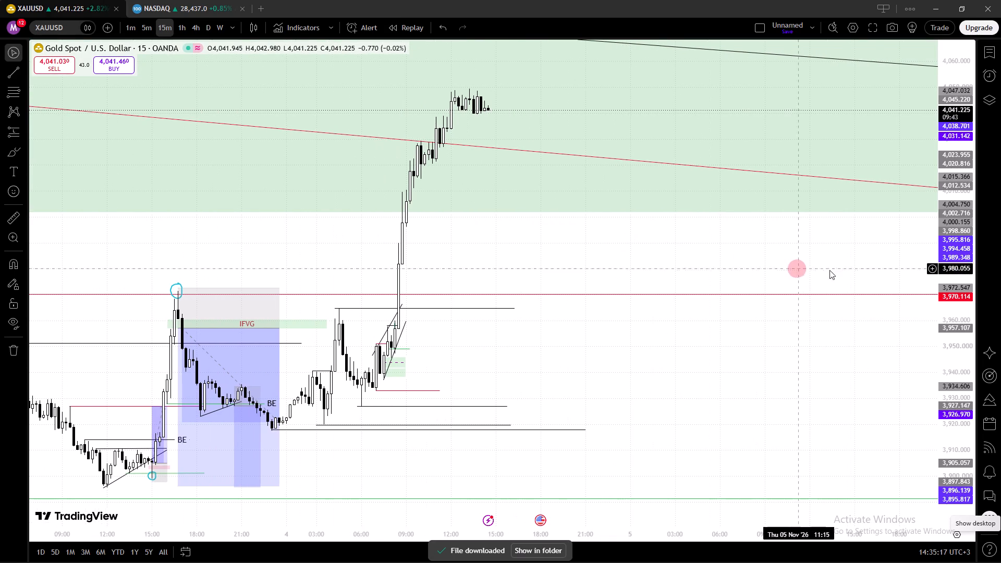
scroll(954, 262, "up", 4)
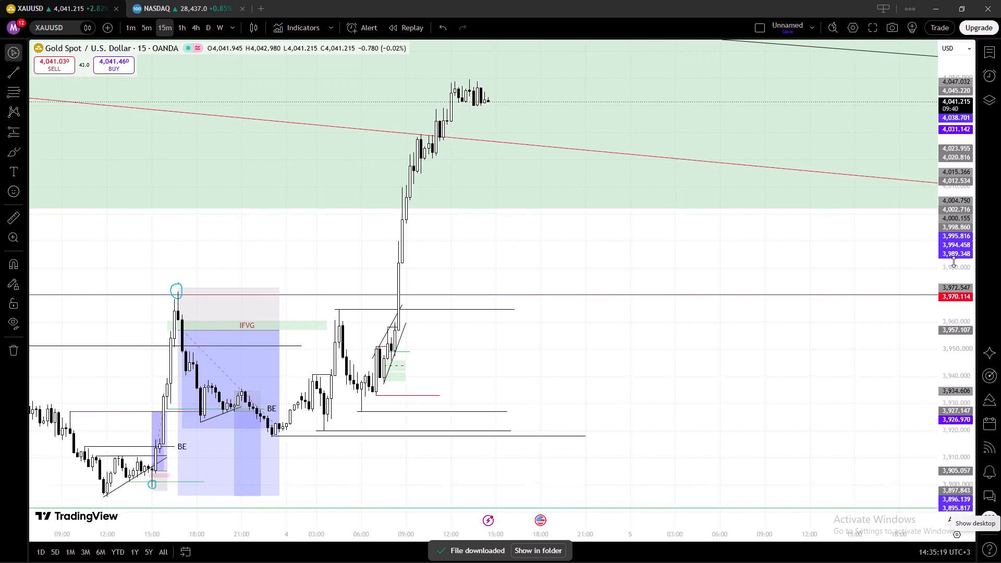
scroll(954, 262, "up", 3)
scroll(954, 262, "down", 20)
scroll(954, 262, "down", 20)
scroll(954, 262, "down", 20)
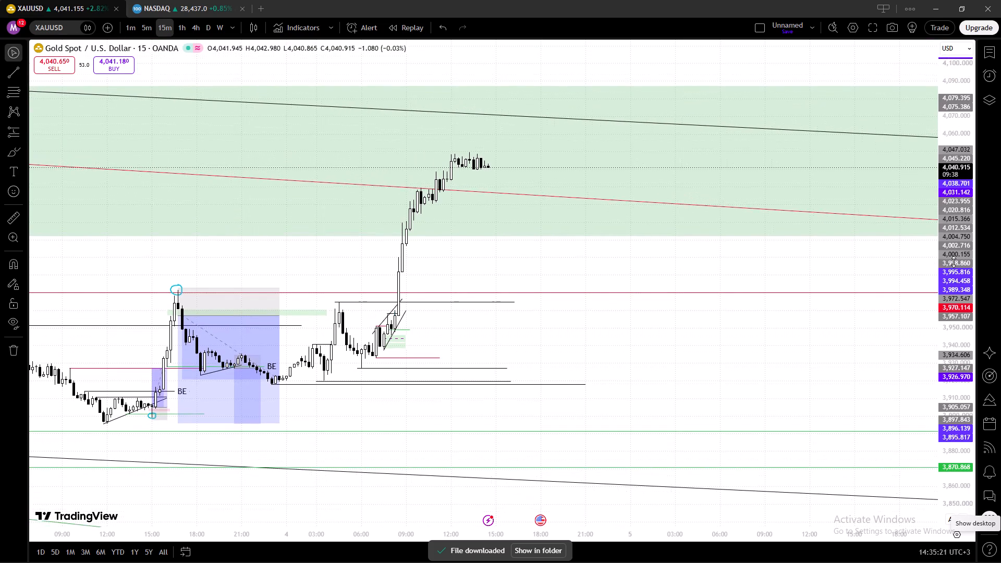
left_click_drag(785, 285, 848, 357)
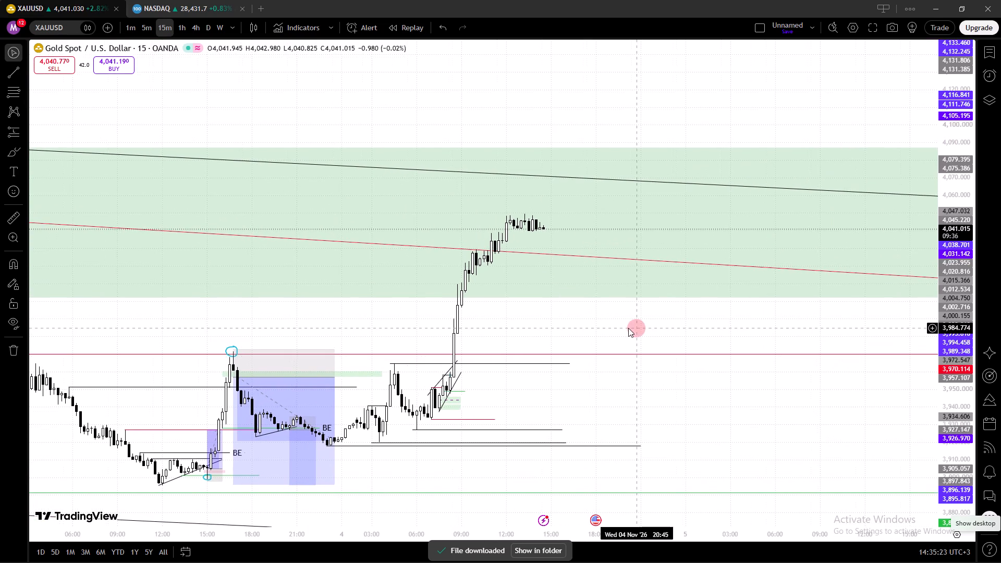
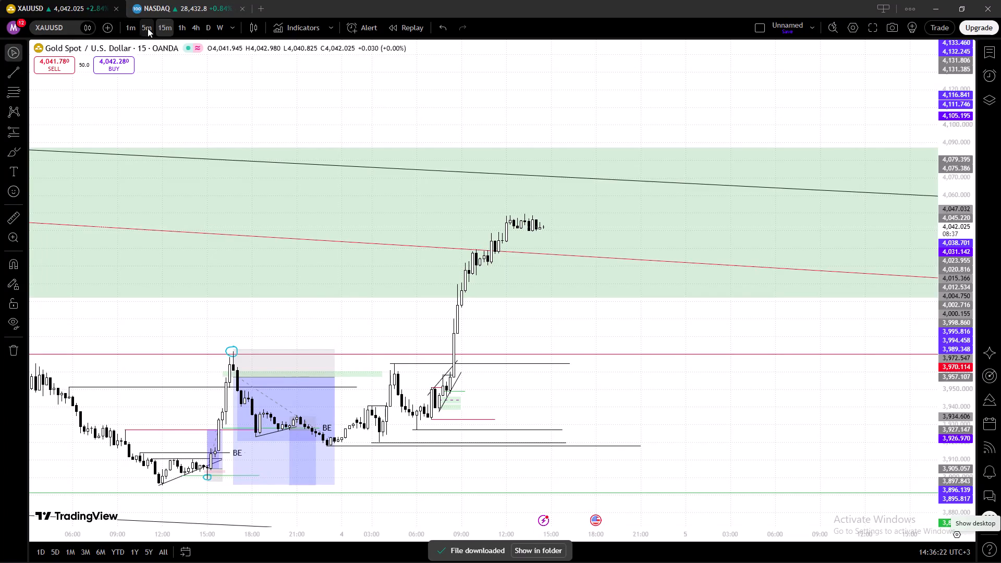
Switch gold to the 5-minute timeframe and examine the latest rally and consolidation against the green zone, trendlines and levels.
left_click(148, 29)
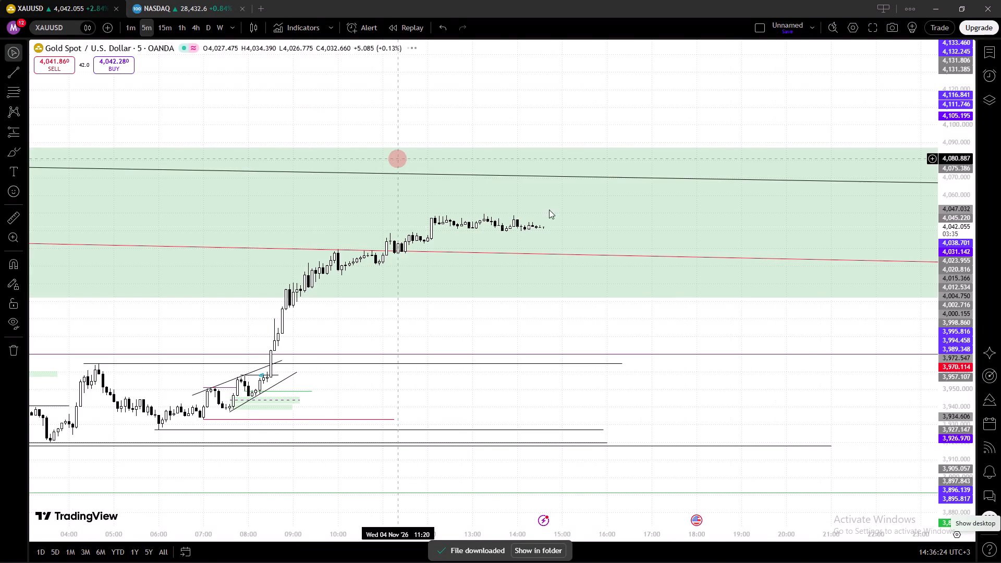
right_click(706, 304)
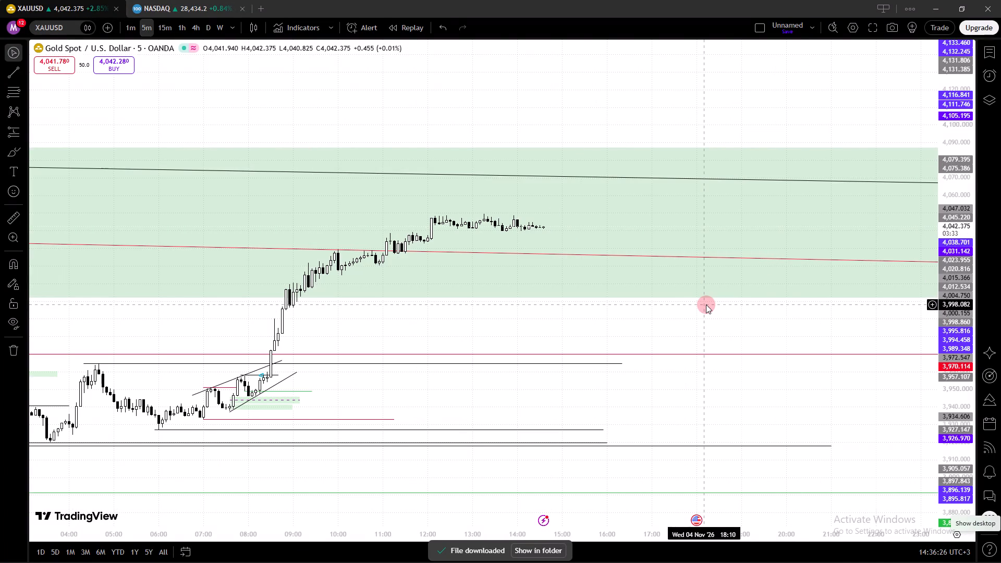
left_click(727, 303)
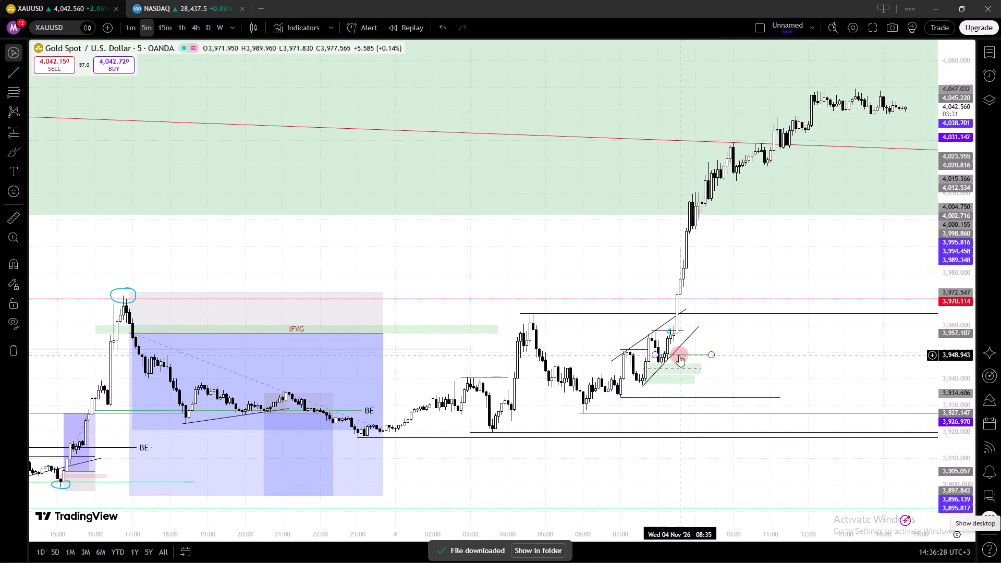
left_click_drag(809, 254, 521, 312)
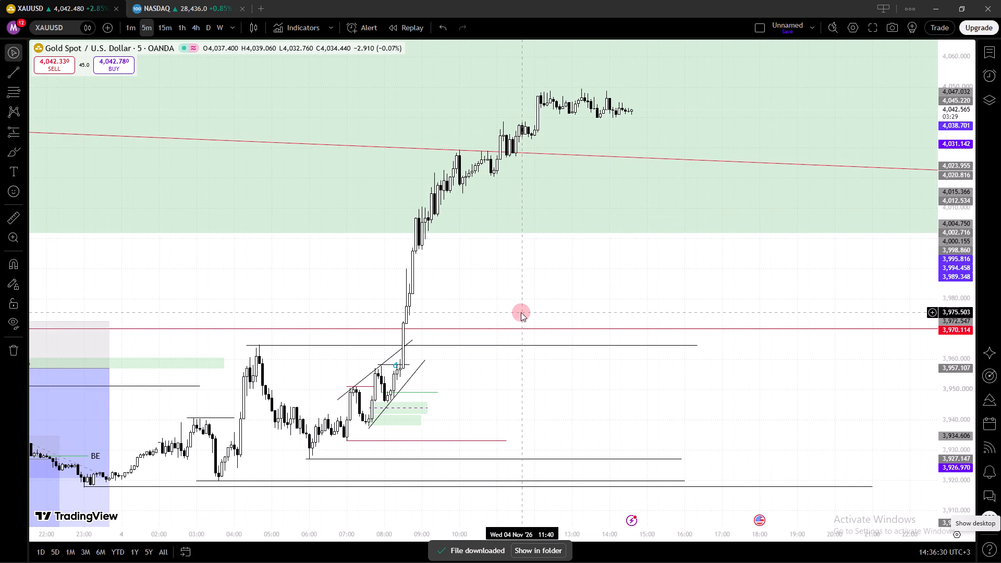
scroll(521, 312, "up", 13)
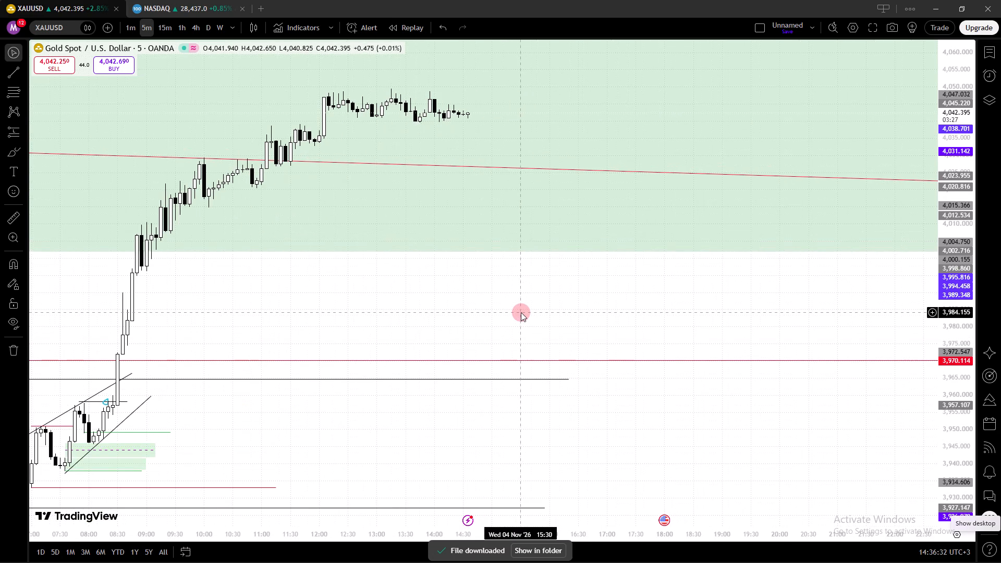
scroll(521, 312, "up", 2)
scroll(521, 312, "down", 3)
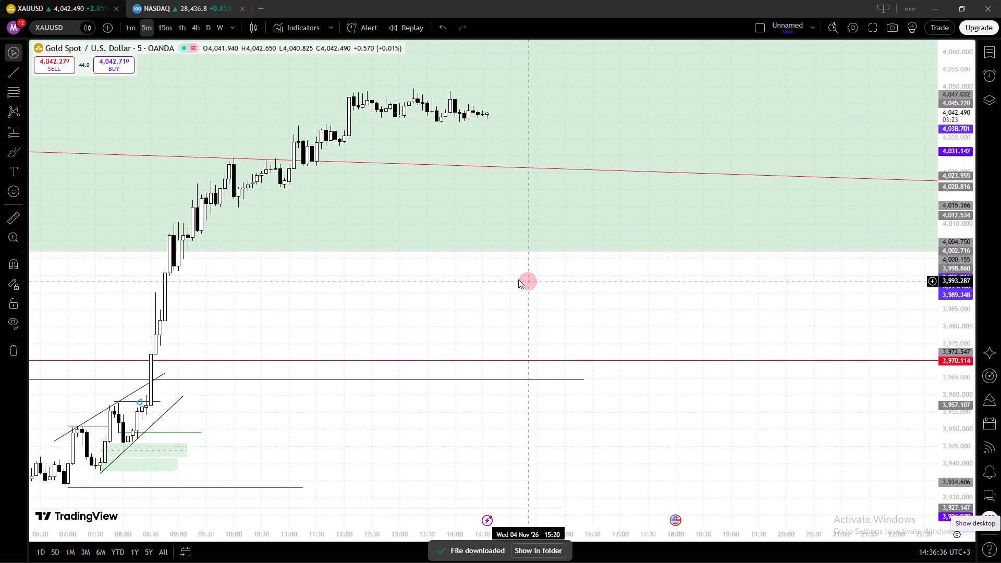
left_click_drag(500, 286, 512, 290)
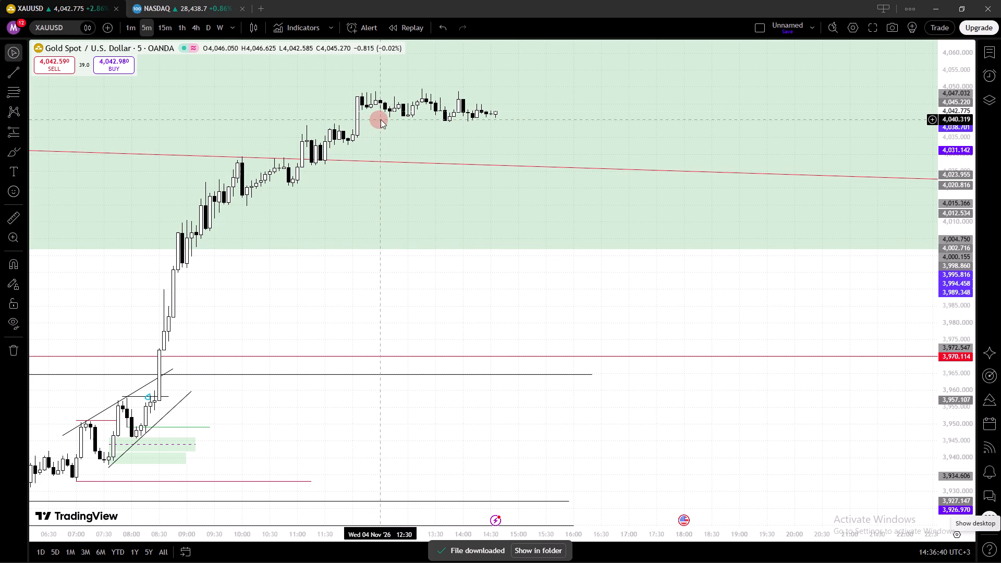
Switch the gold chart to the 1-minute timeframe, showing price action from about 11:00 onward.
left_click(127, 28)
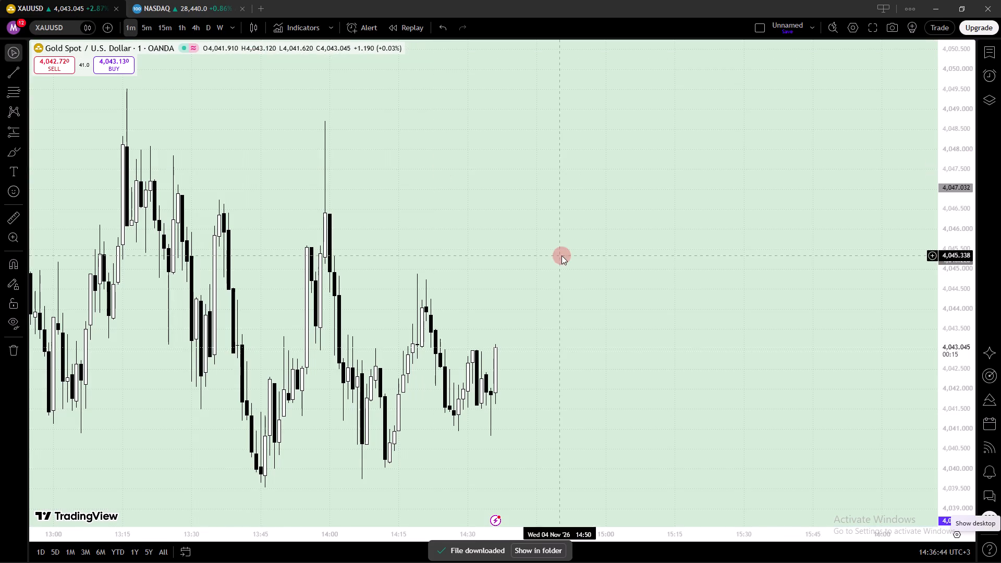
scroll(691, 292, "down", 14)
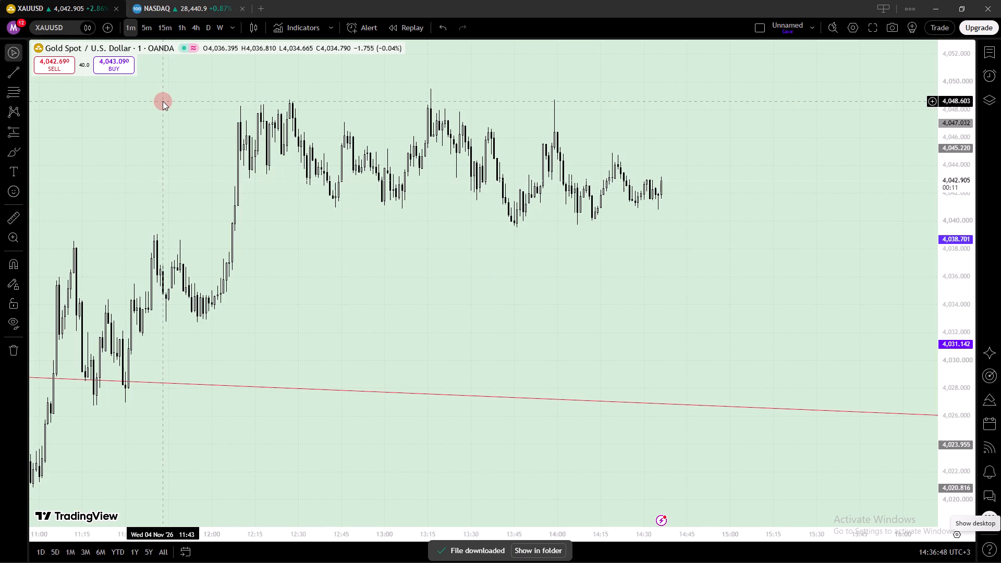
Draw a descending trendline under the consolidation lows, from about 4,041.1 at 12:43 to about 4,037.6 at 15:11.
key("alt+t")
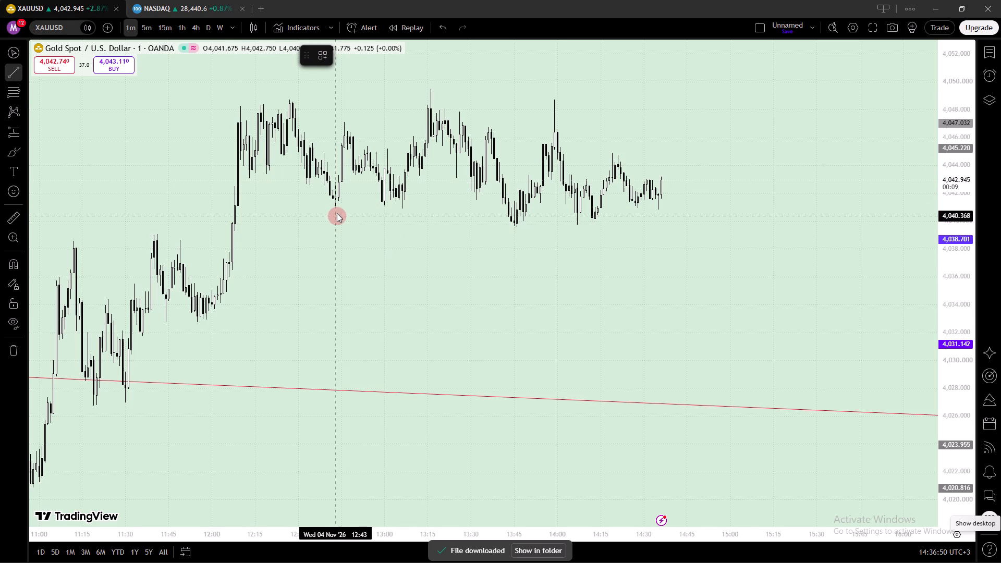
left_click(335, 205)
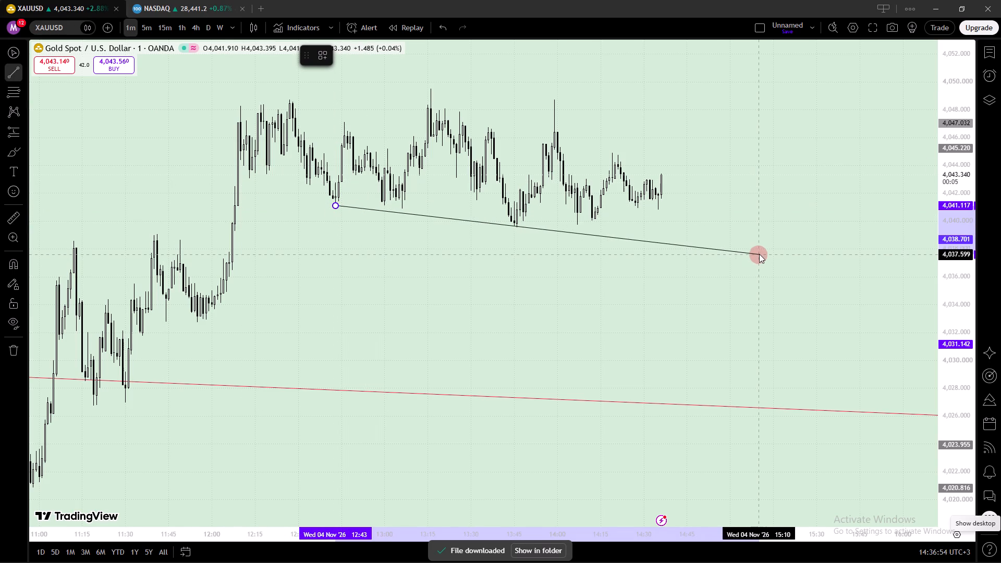
left_click(762, 254)
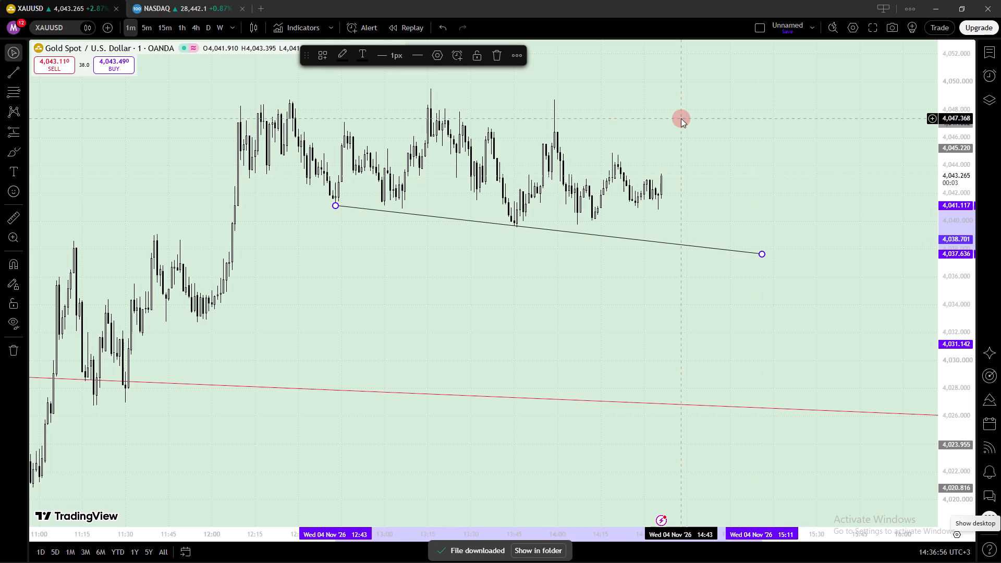
left_click(319, 95)
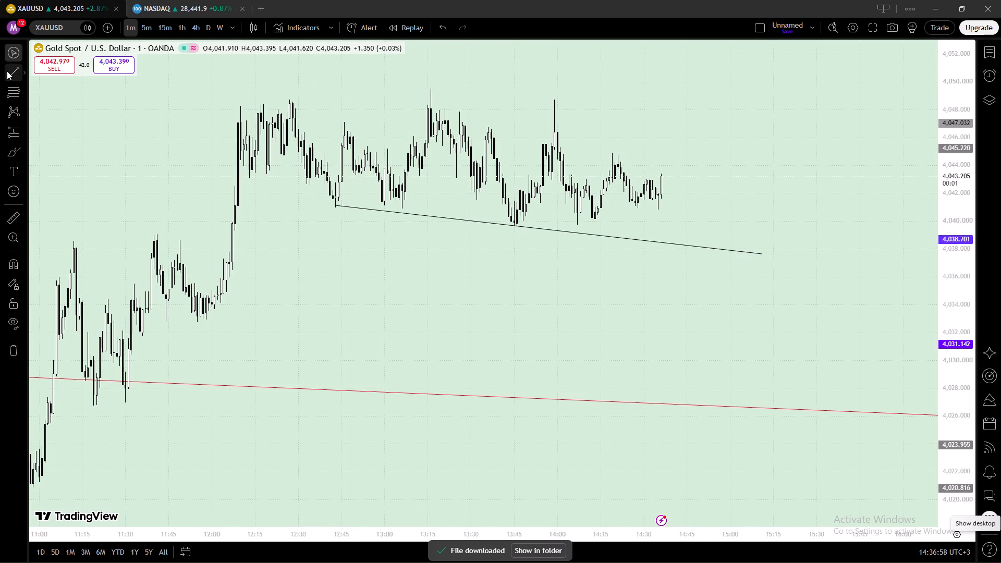
Draw a descending trendline across the consolidation highs, from about 4,049.5 at 13:16 to about 4,046.7 at 15:29.
left_click(7, 71)
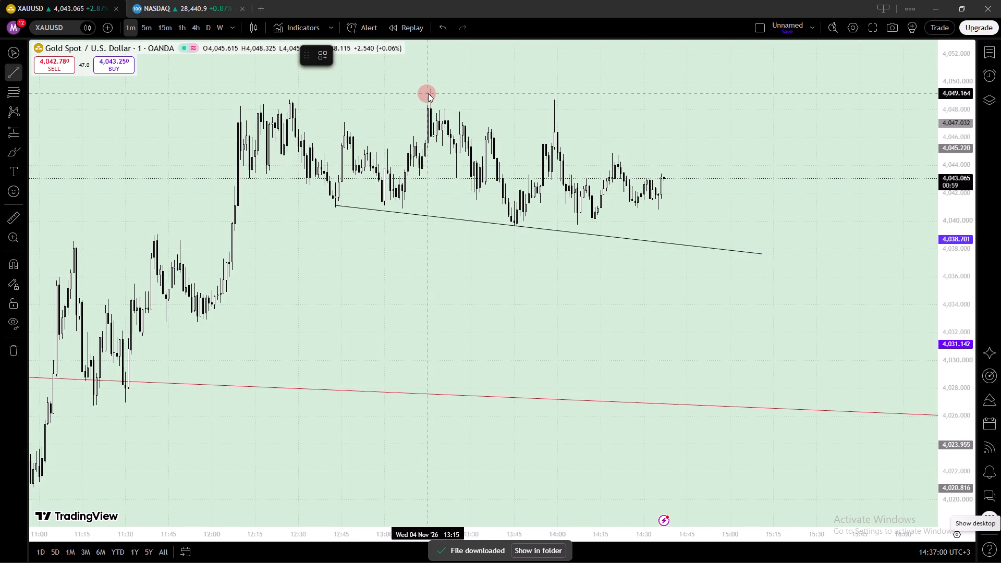
left_click(431, 89)
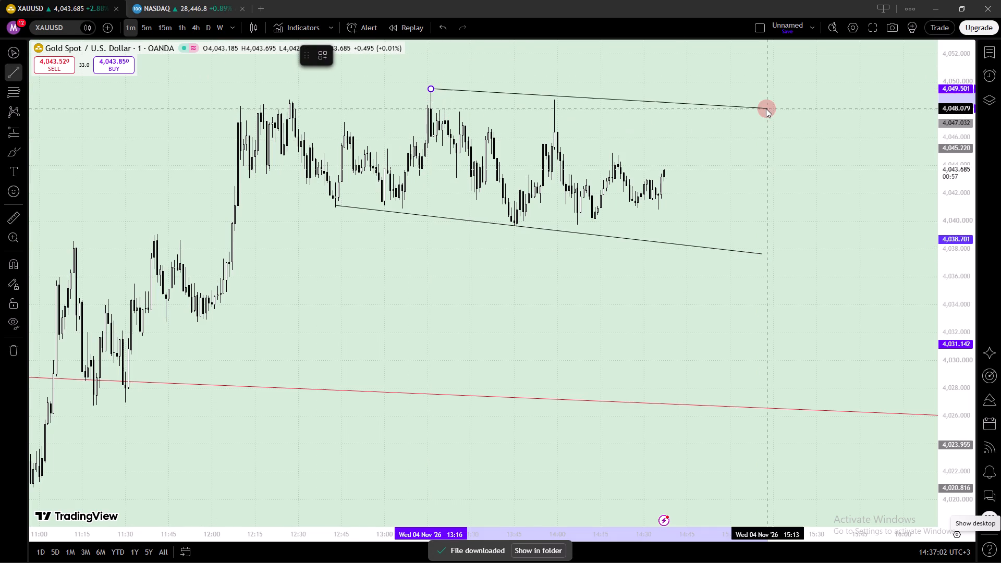
left_click(813, 128)
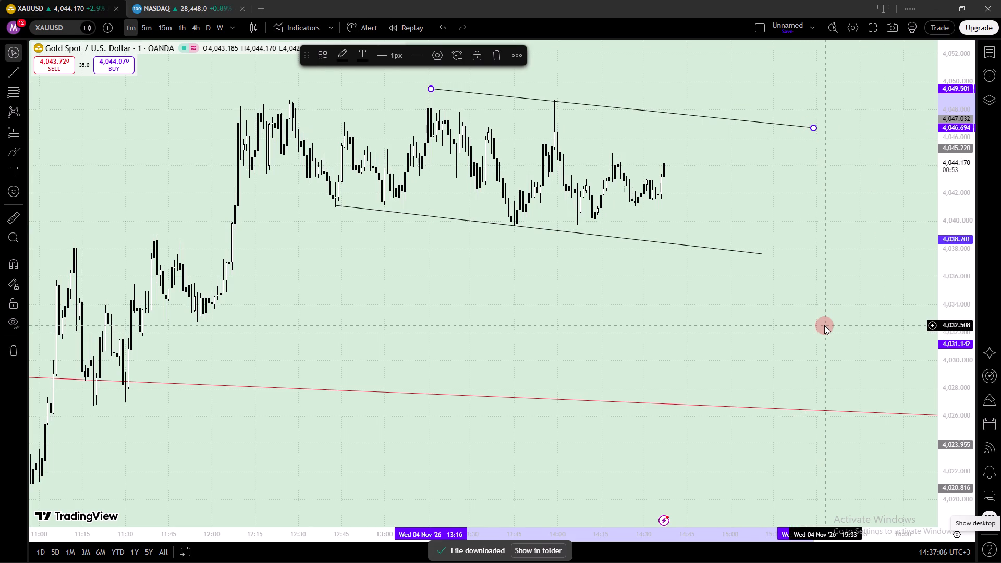
left_click(824, 325)
Draw a rising trendline under the recent lows, from about 4,039.8 at 14:07 to about 4,041.6 at 14:49.
left_click_drag(716, 363, 702, 365)
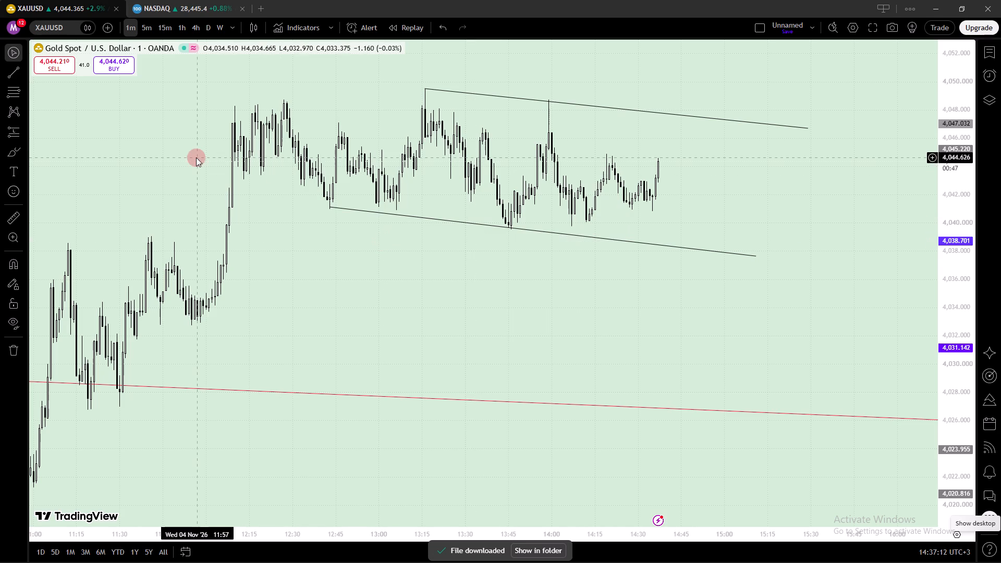
left_click(12, 71)
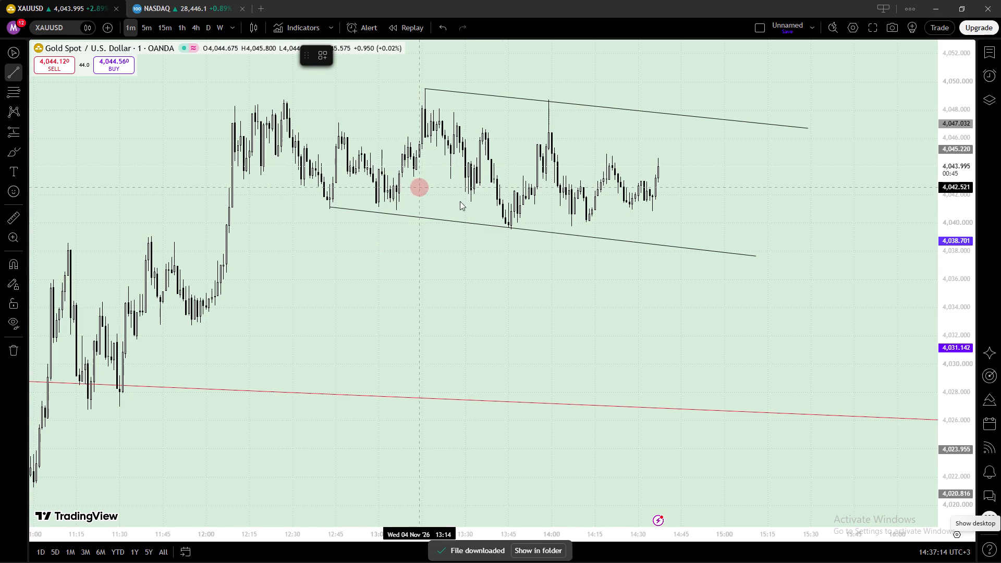
left_click(572, 225)
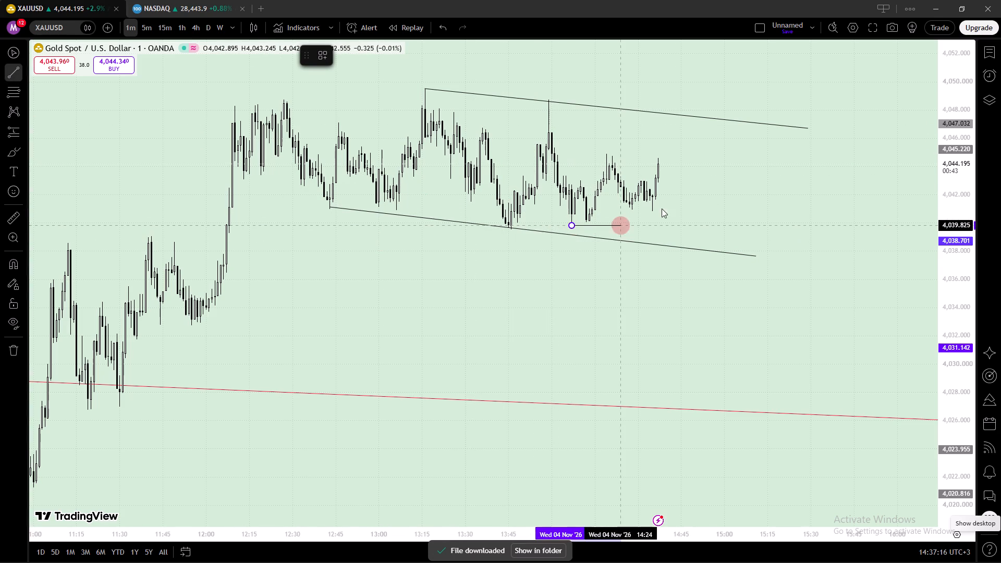
left_click(694, 200)
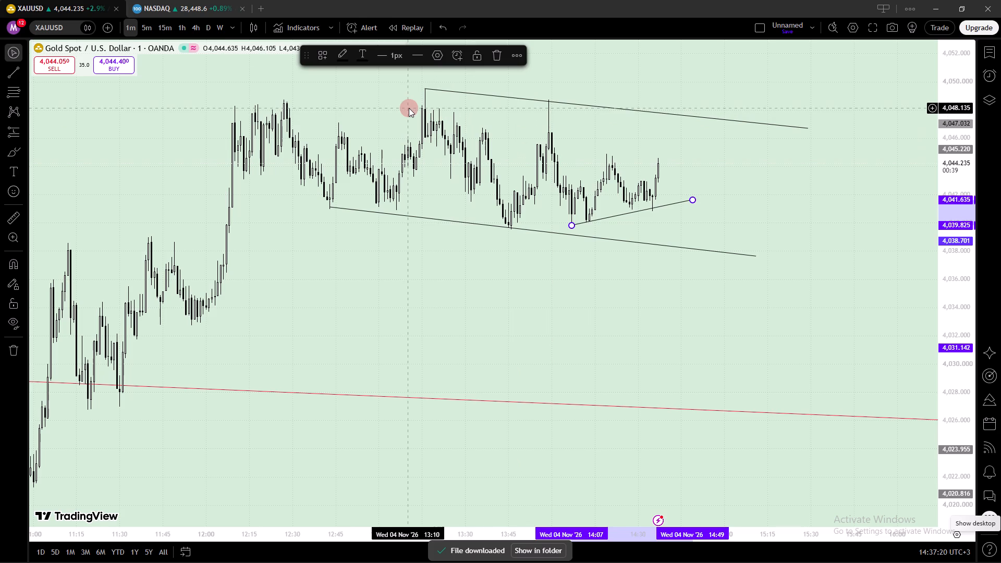
left_click(409, 108)
Draw a falling trendline over the recent highs, from about 4,045.0 at 14:19 to about 4,040.7 at 14:48.
left_click(19, 70)
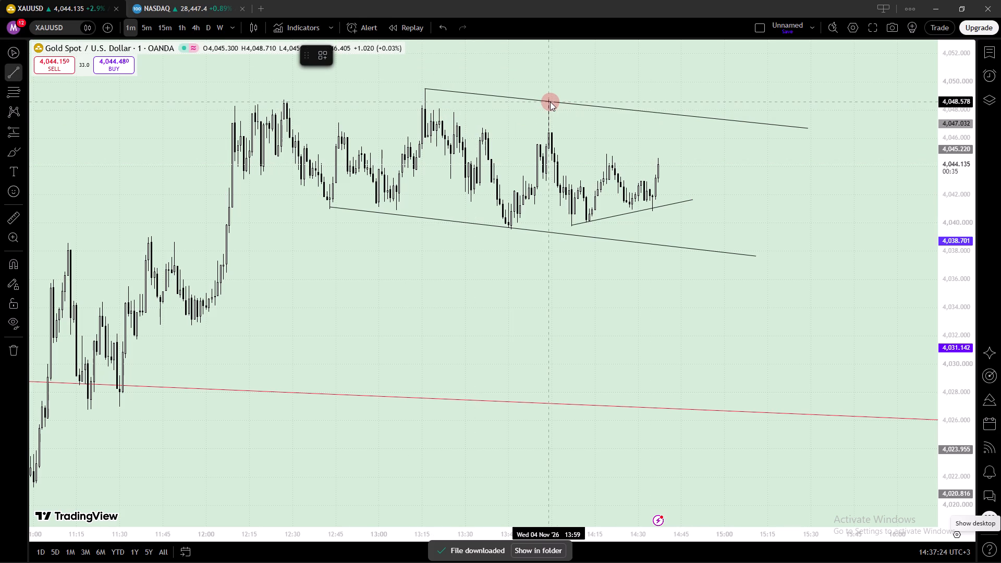
left_click(607, 153)
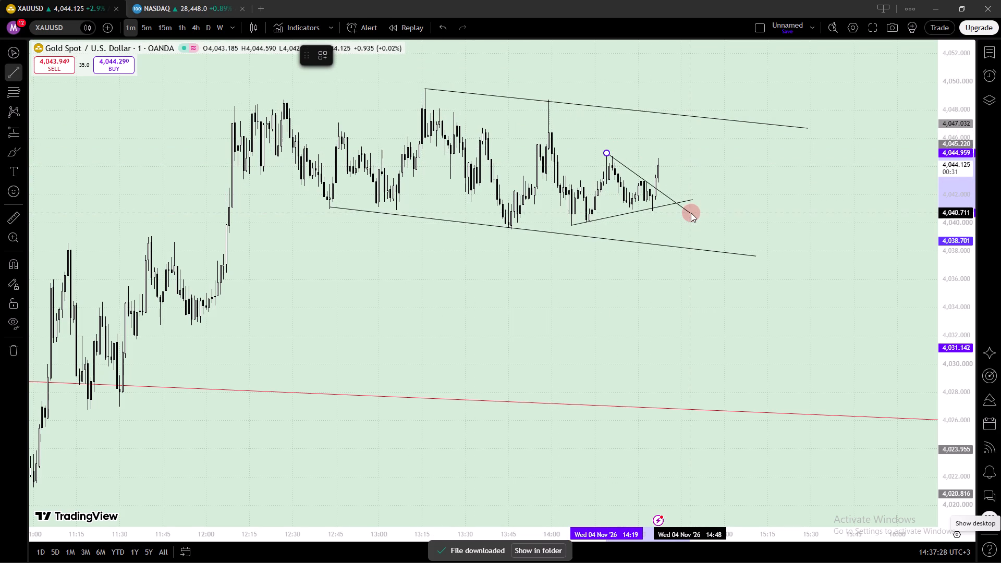
left_click(691, 213)
left_click(673, 247)
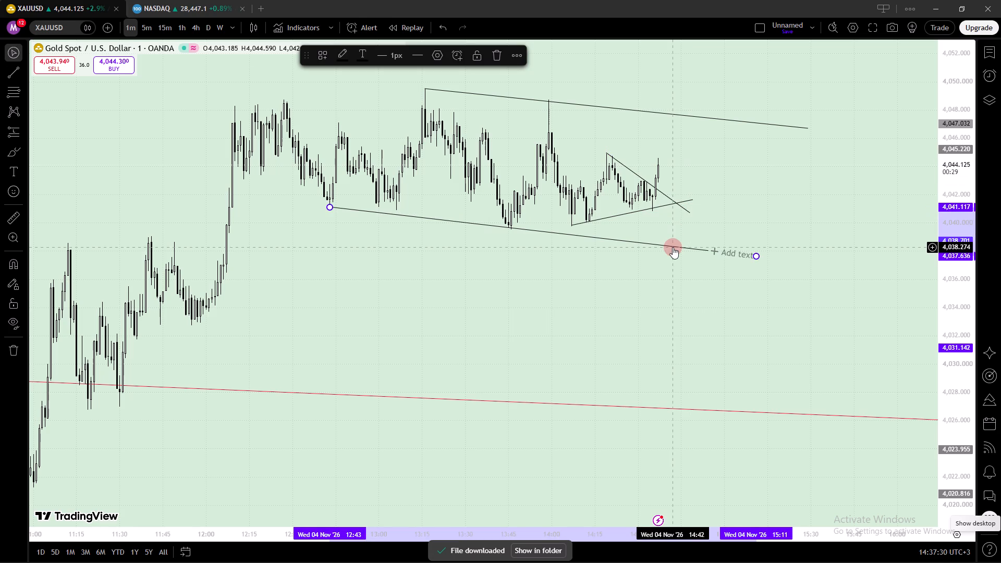
left_click(674, 312)
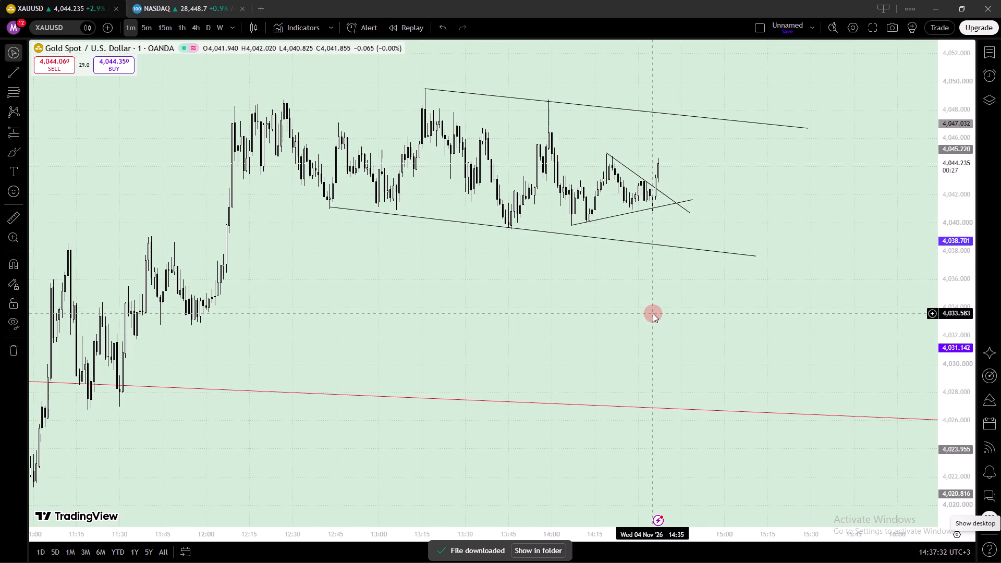
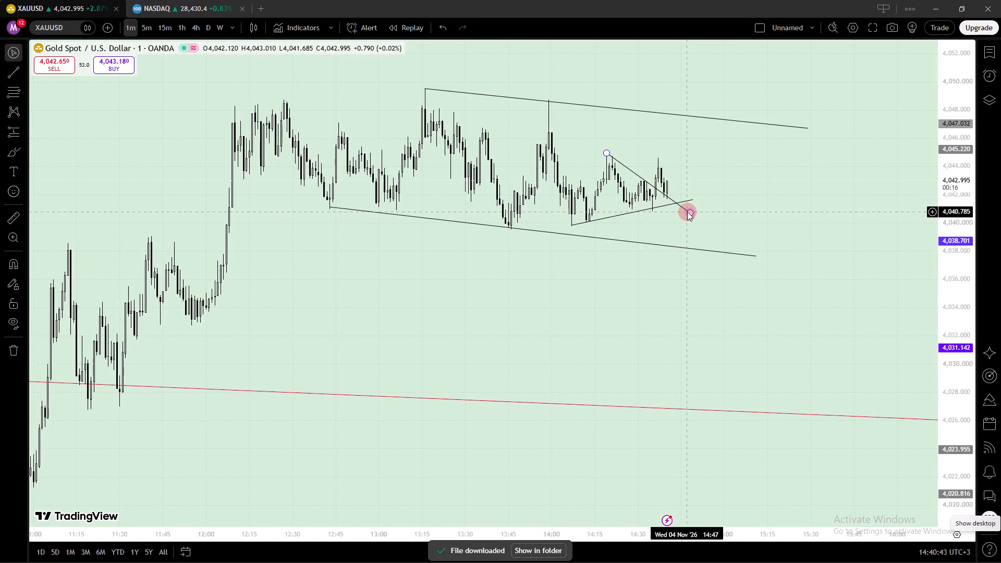
Move the falling upper trendline's end point to about 4,043.3 at 15:36, so the line runs along the recent highs.
left_click_drag(687, 212, 764, 173)
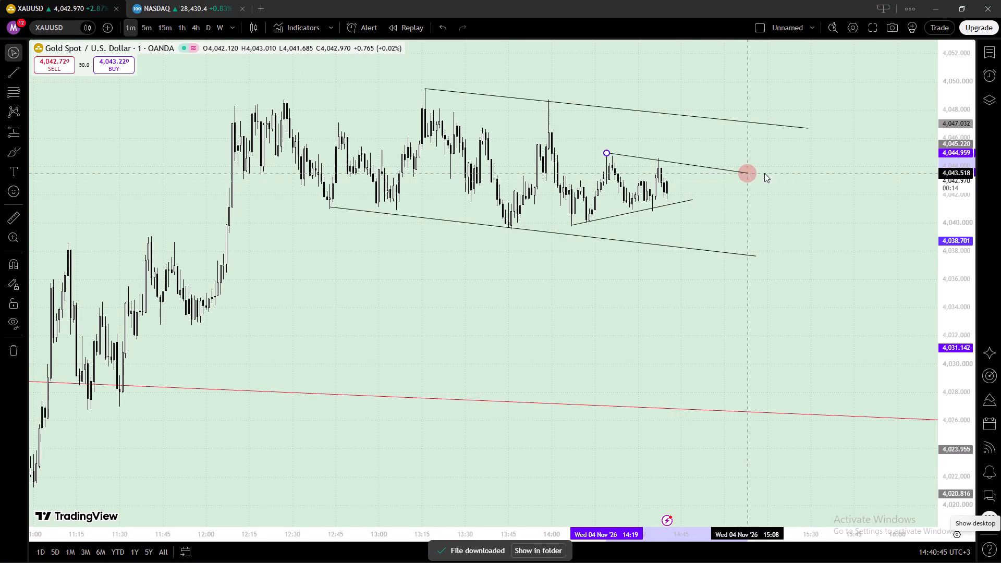
left_click_drag(764, 173, 827, 176)
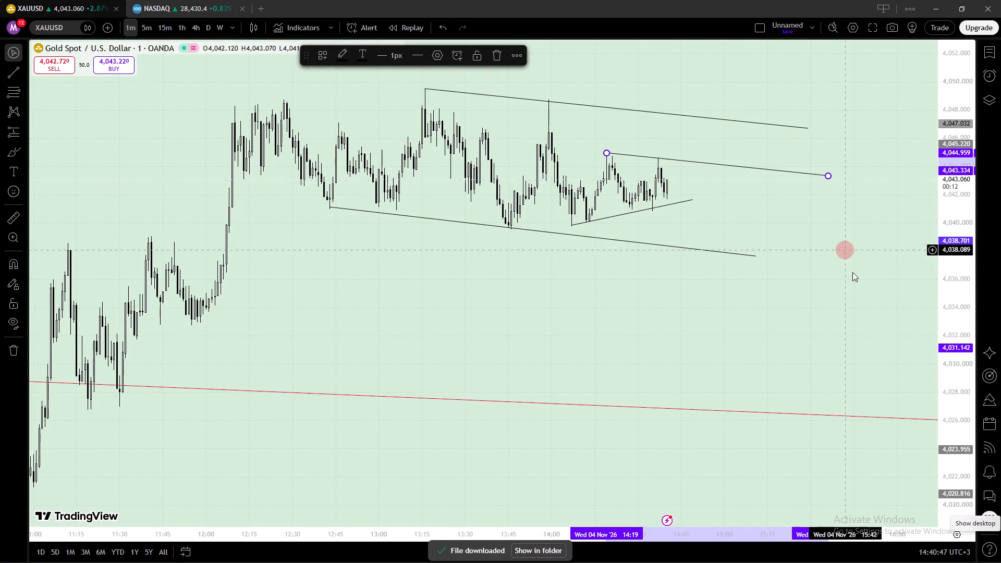
left_click(853, 274)
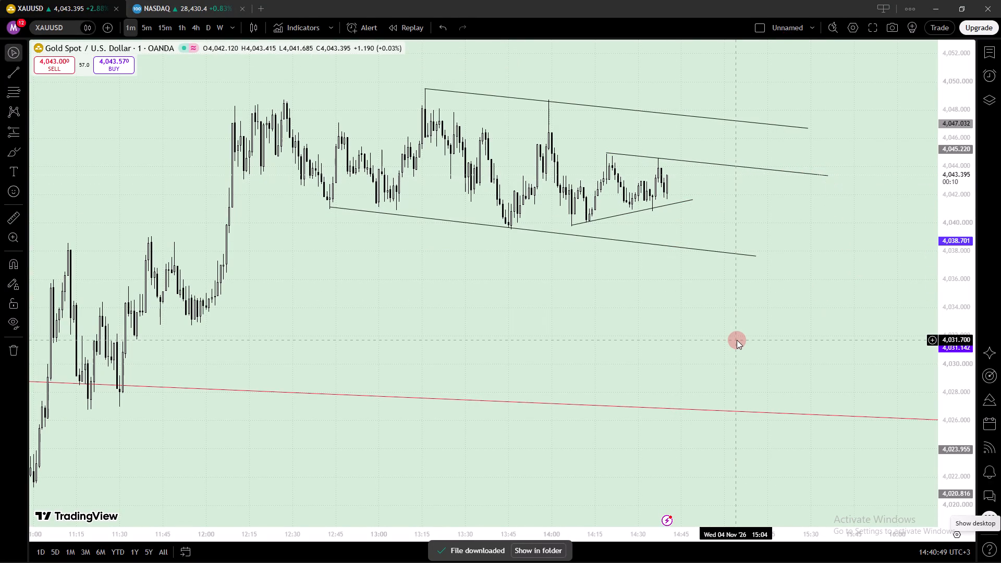
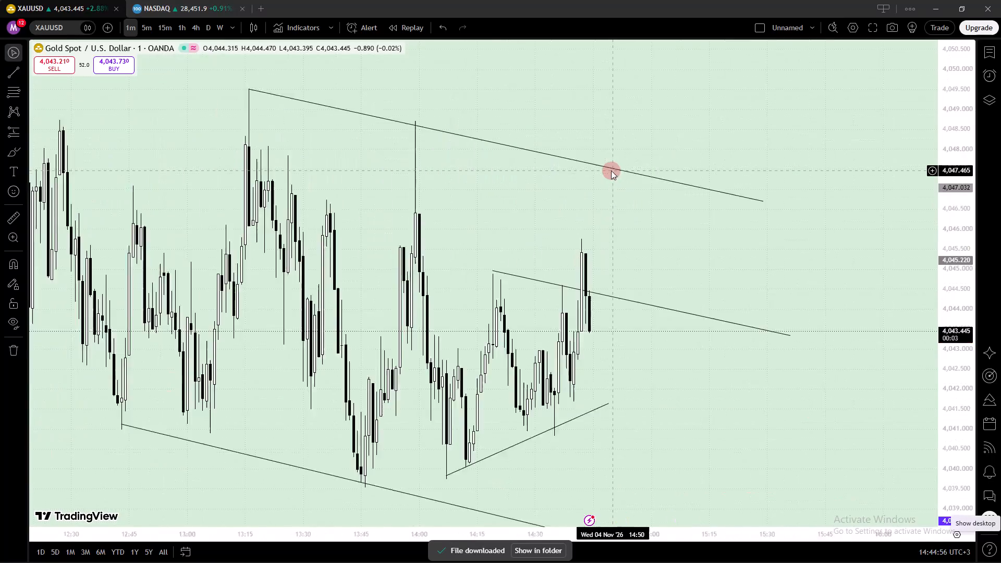
Swing the inner upper trendline upward, moving its end point to about 4,047.3 at 15:41, so it rises from the 14:19 high.
scroll(611, 170, "down", 17)
scroll(643, 178, "down", 9)
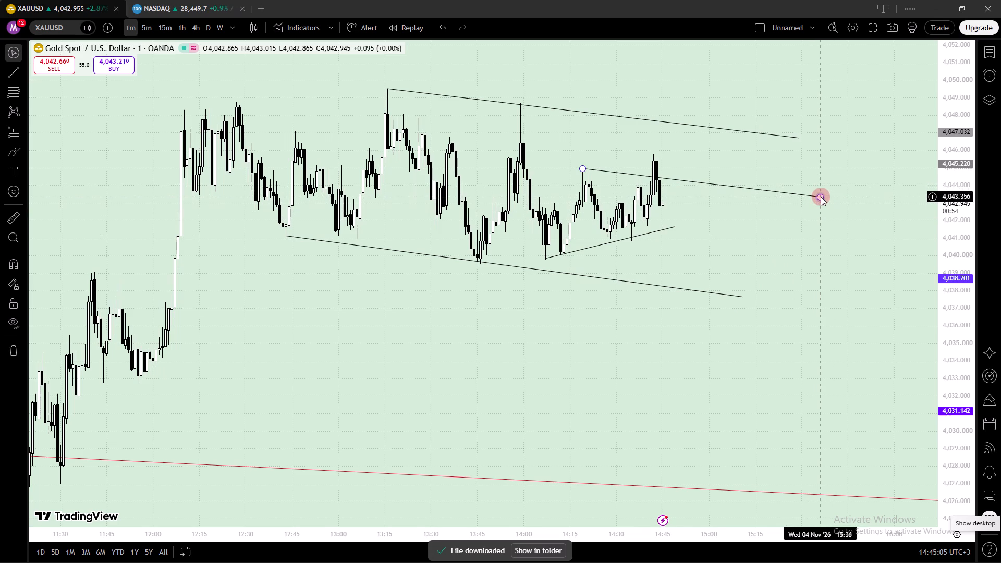
left_click_drag(821, 197, 838, 123)
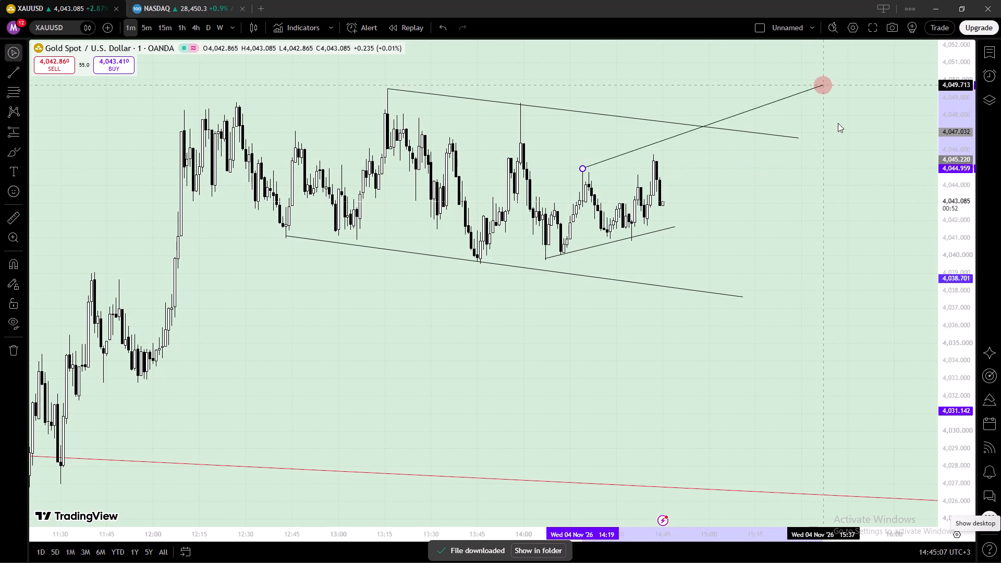
left_click_drag(838, 123, 837, 127)
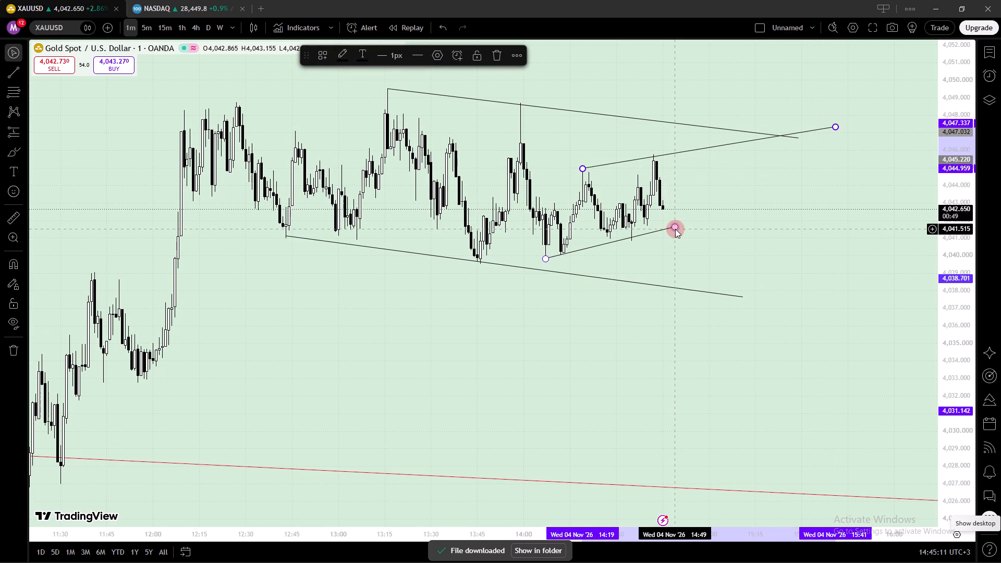
Extend the inner rising lower trendline along the recent lows, moving its end point to about 4,042.55 at 15:20.
left_click_drag(675, 229, 752, 215)
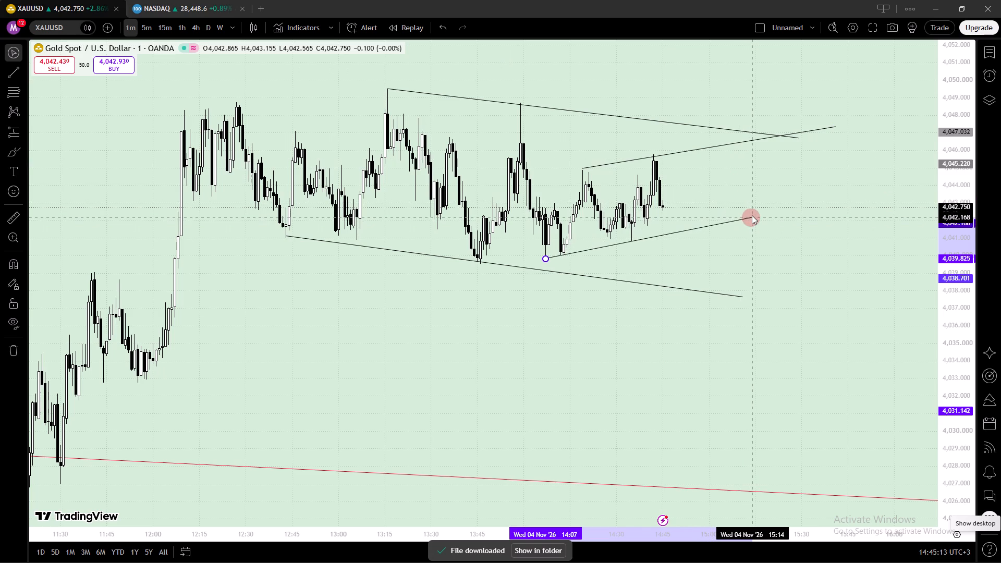
left_click_drag(752, 215, 759, 212)
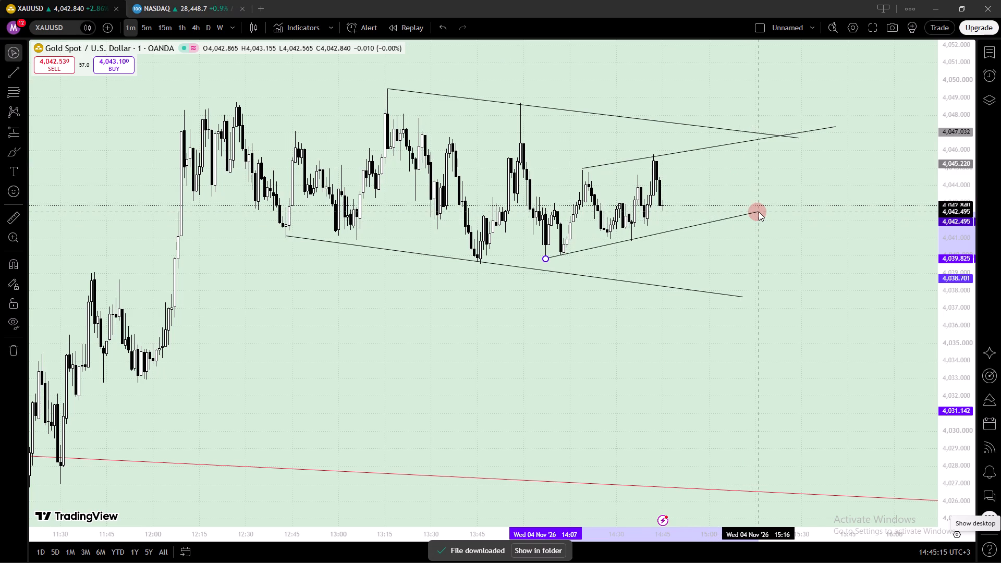
left_click_drag(759, 212, 770, 211)
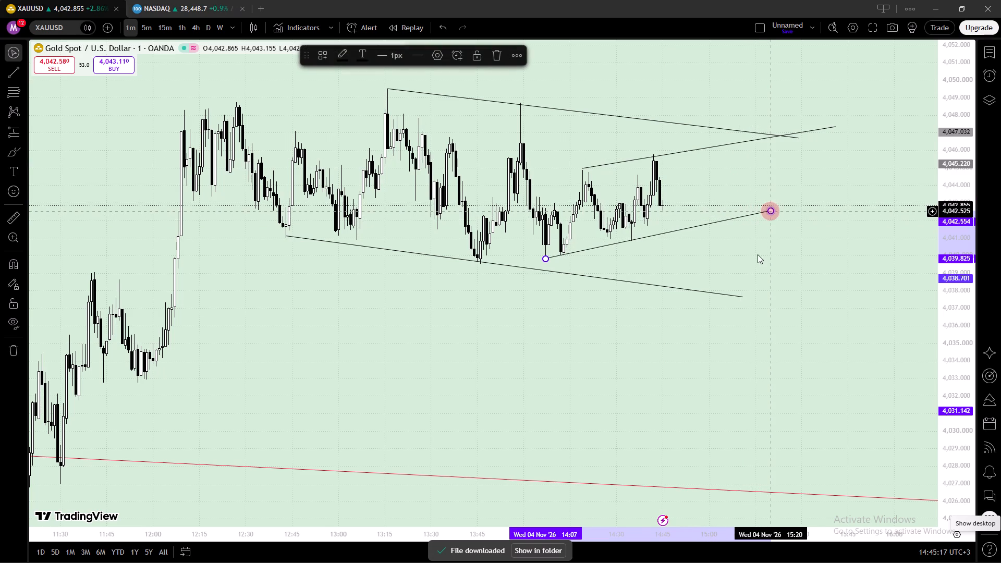
left_click(758, 254)
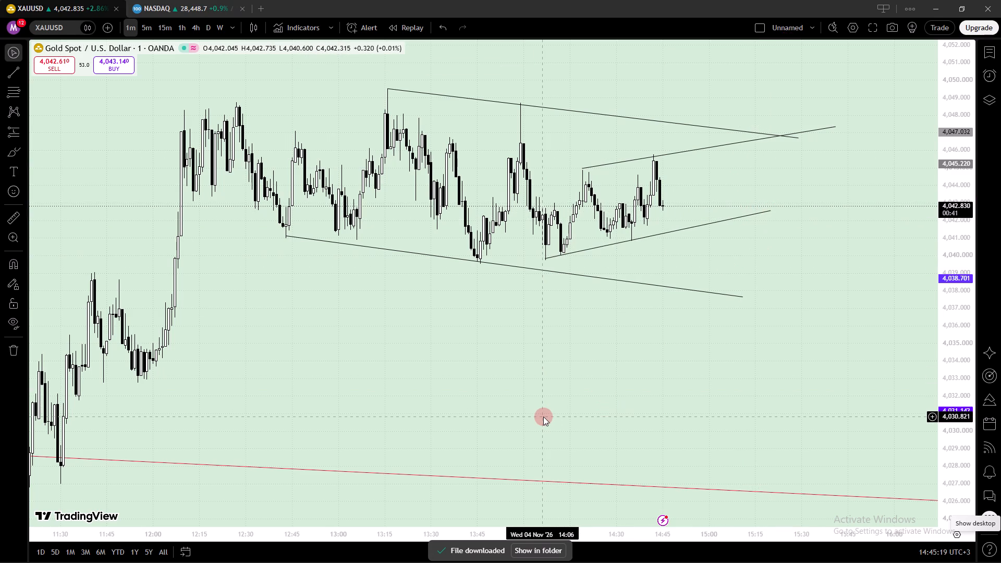
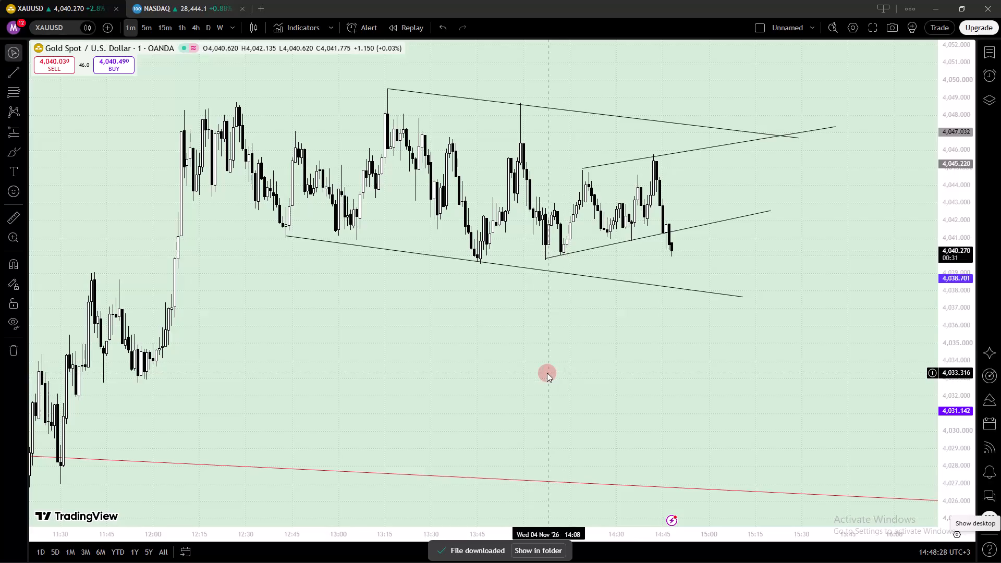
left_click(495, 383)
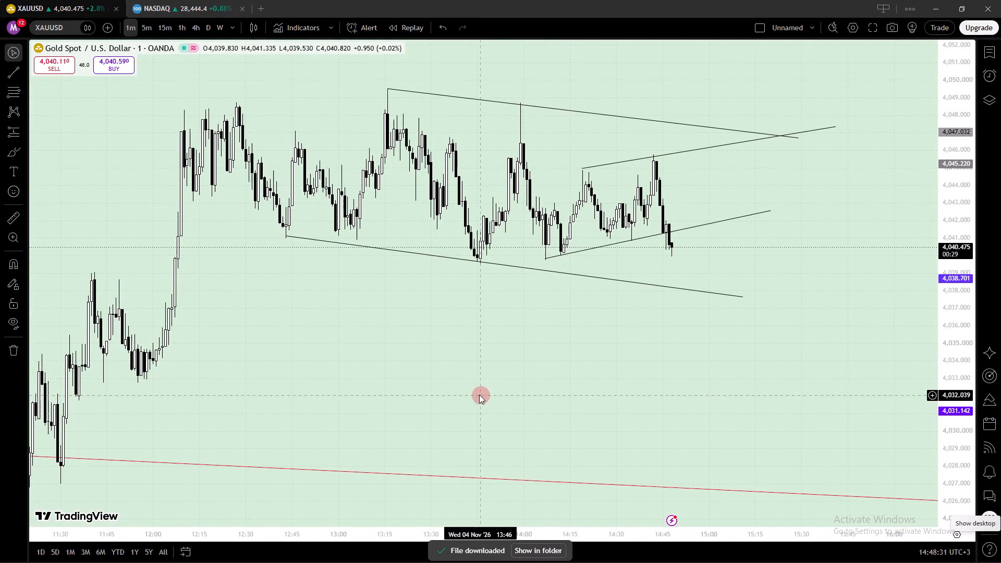
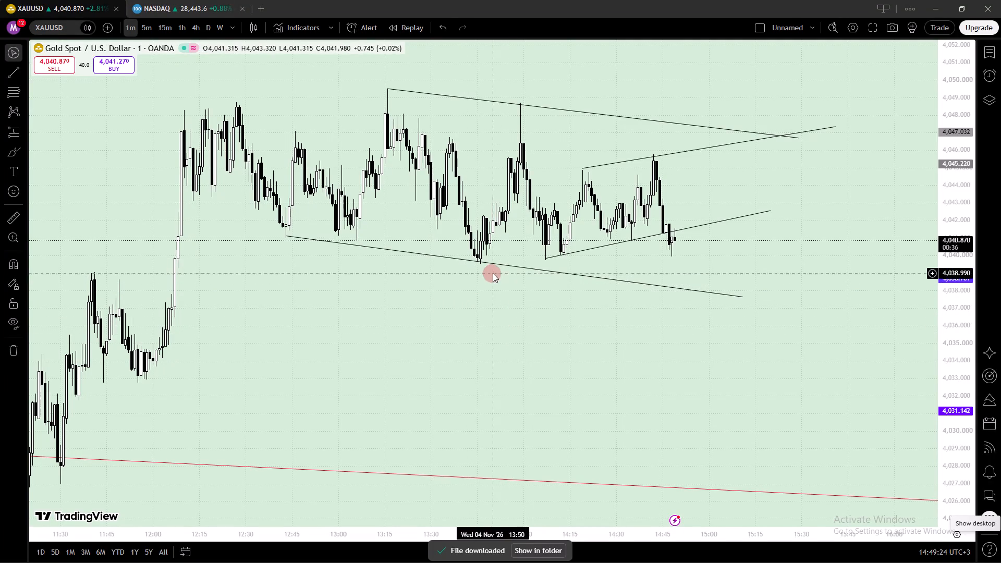
Re-anchor the inner rising support trendline to run from about 4,039.47 at 13:40, beside the swing low, to about 4,041.43 at 15:31.
left_click_drag(546, 260, 504, 260)
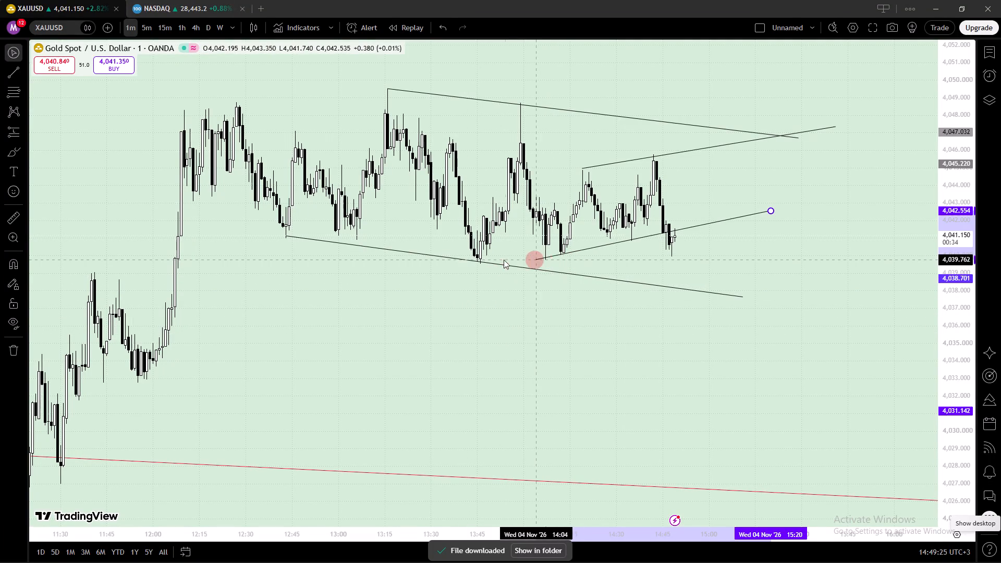
left_click_drag(504, 260, 468, 267)
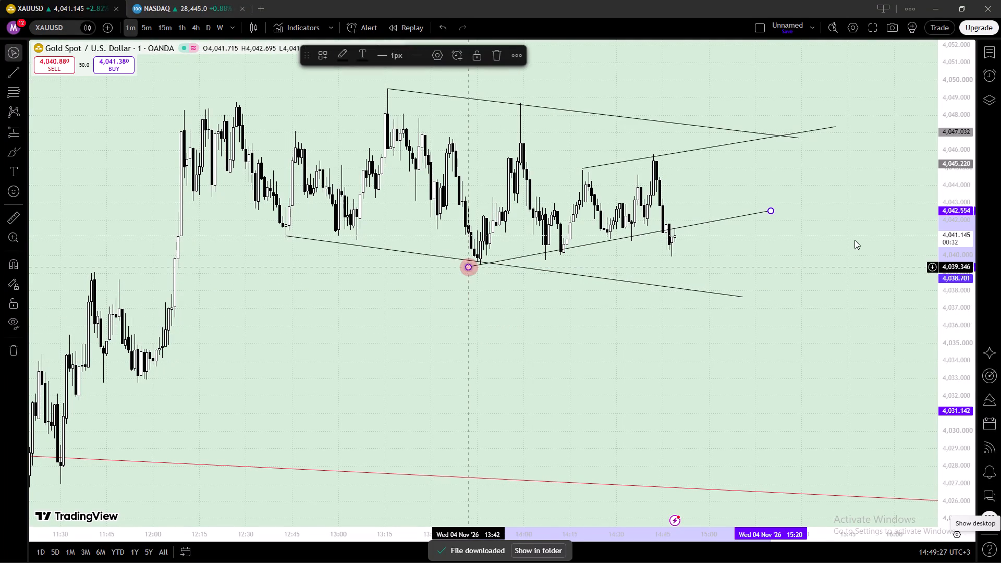
left_click_drag(774, 211, 800, 229)
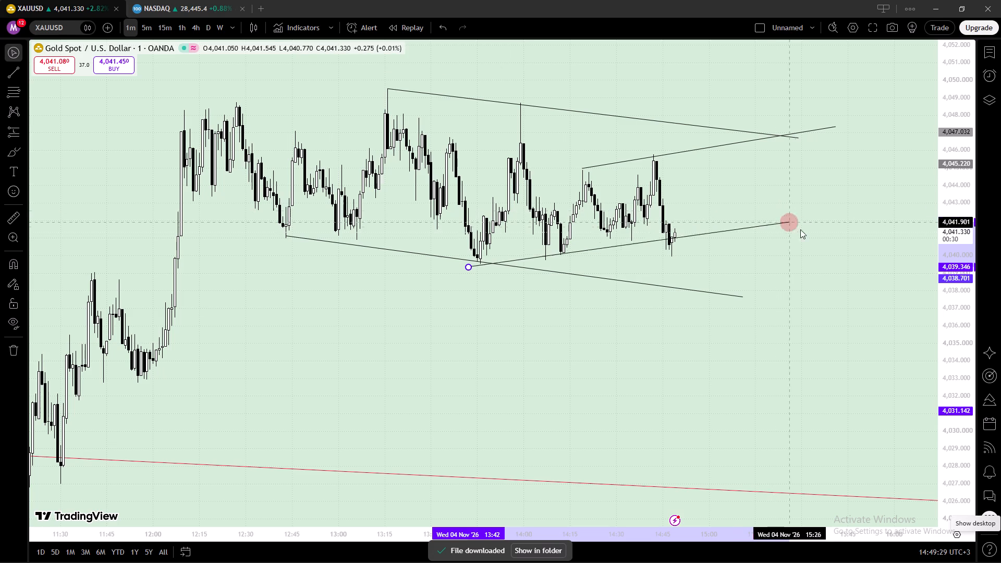
left_click_drag(800, 229, 805, 230)
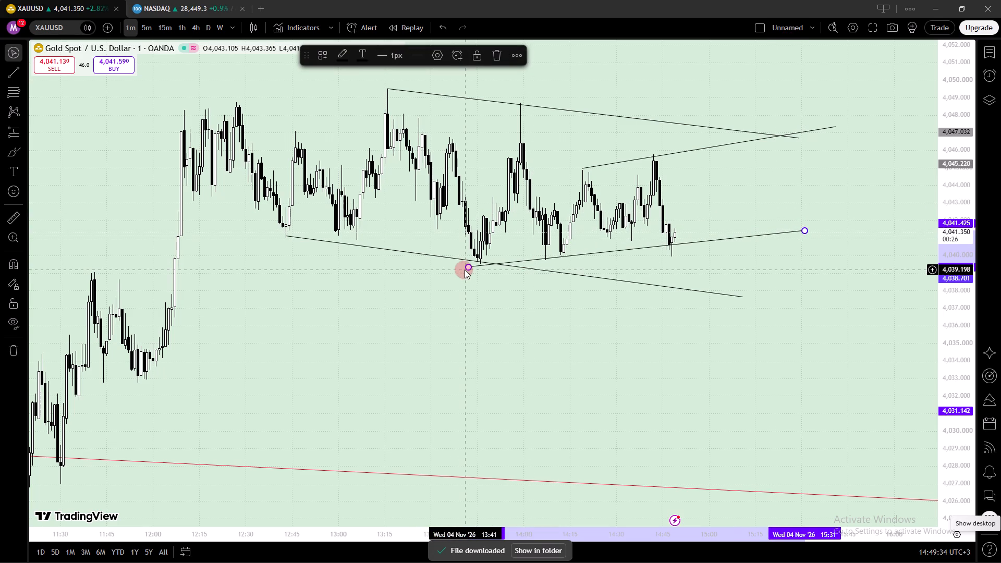
left_click_drag(466, 266, 466, 262)
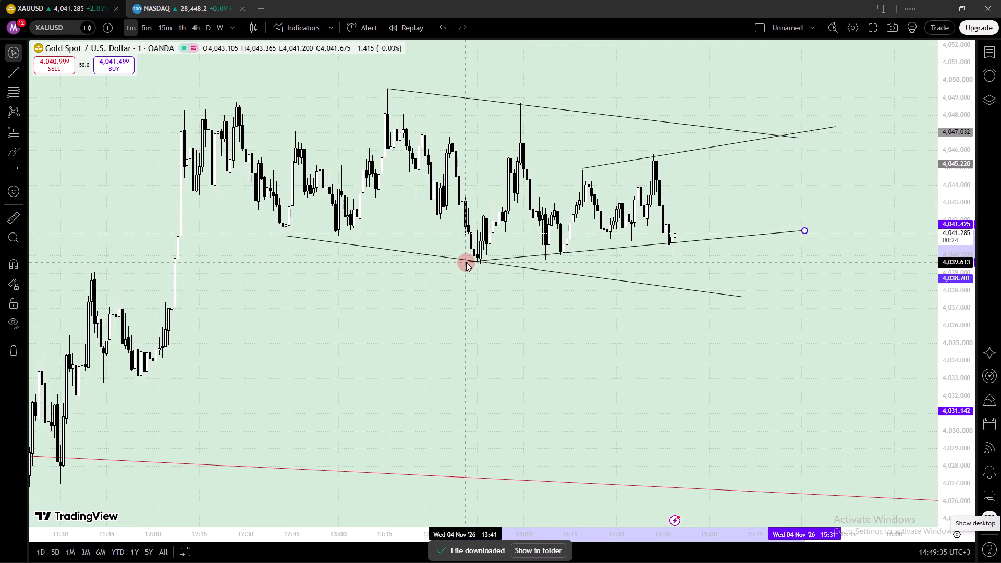
left_click_drag(466, 262, 461, 265)
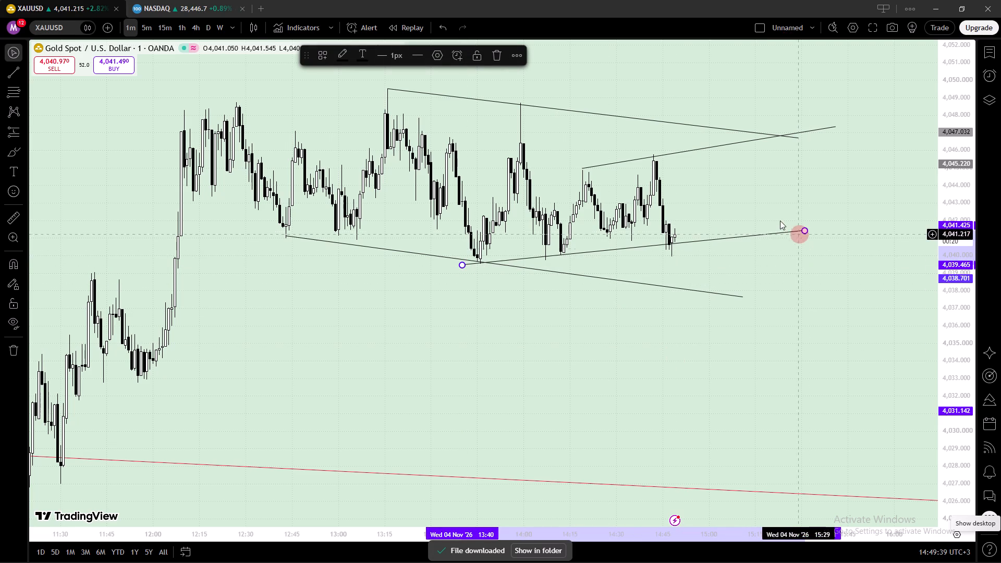
left_click(845, 320)
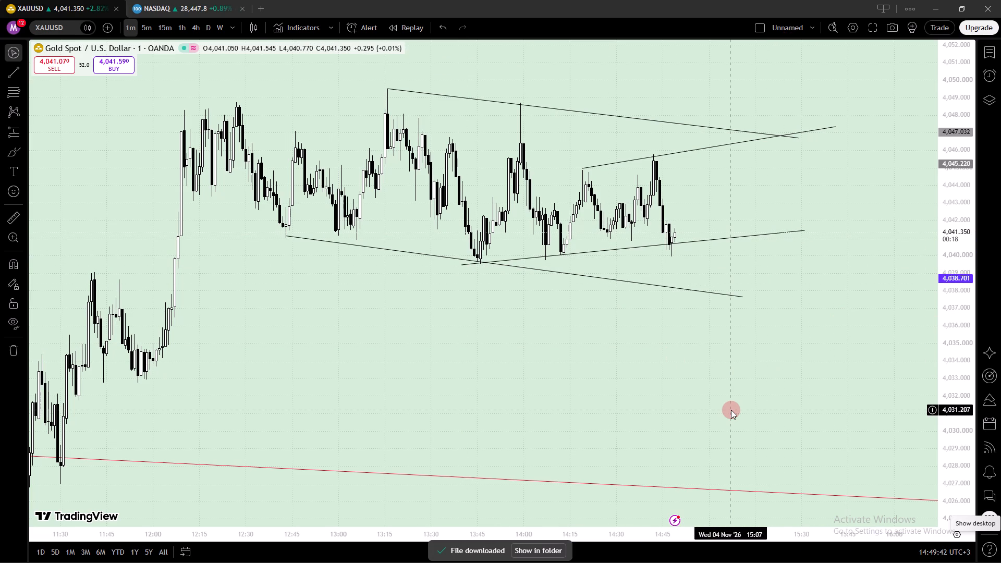
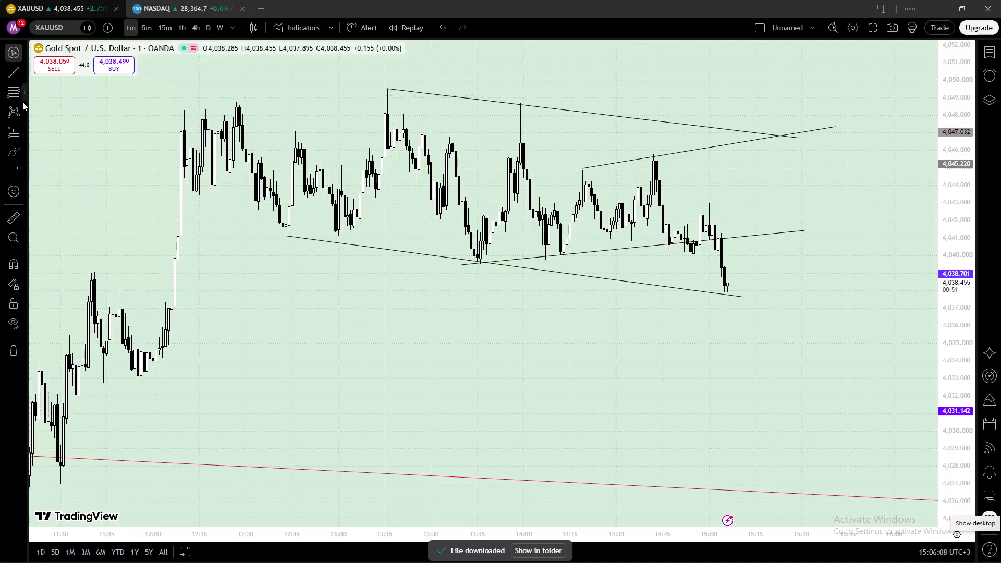
Place a Long Position at 15:06 on the channel's lower line, with entry 4,037.920, stop 4,036.494 and target 4,045.762.
left_click(13, 126)
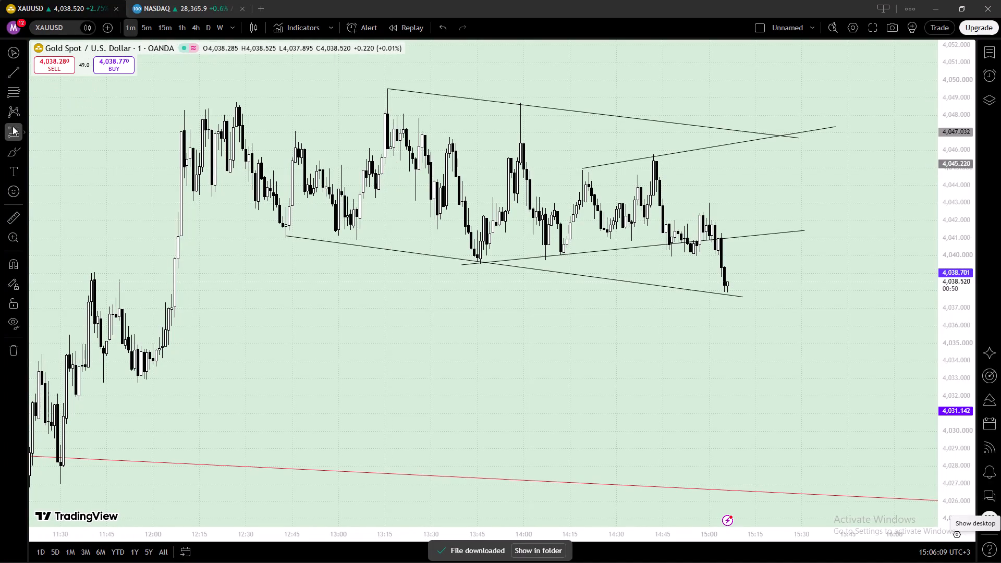
left_click(727, 292)
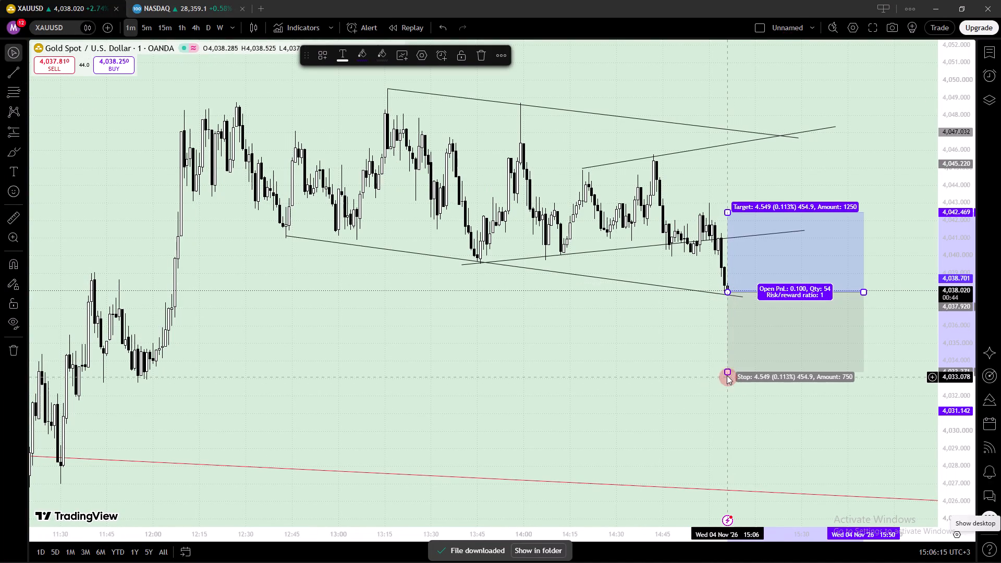
left_click_drag(727, 371, 742, 316)
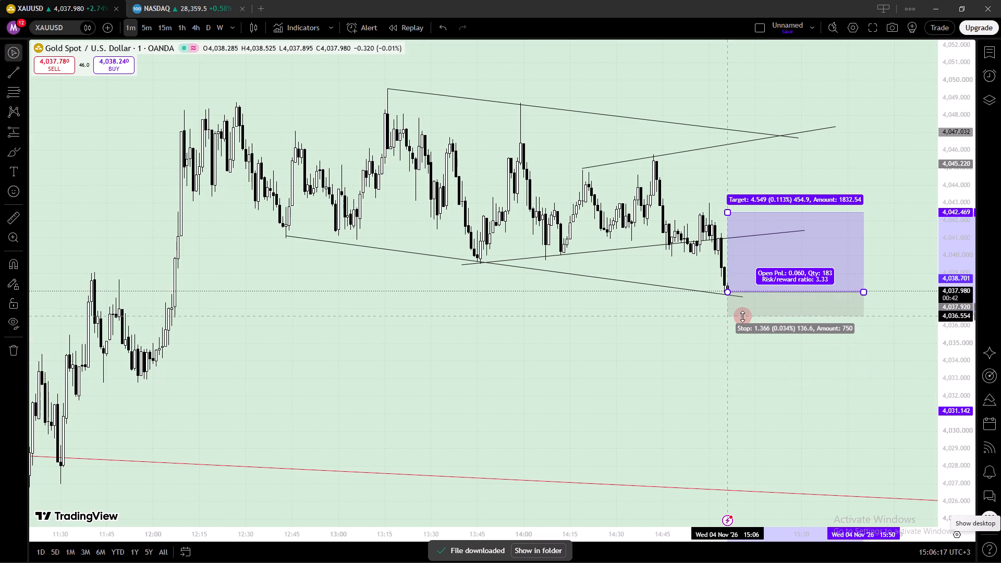
left_click_drag(742, 316, 742, 317)
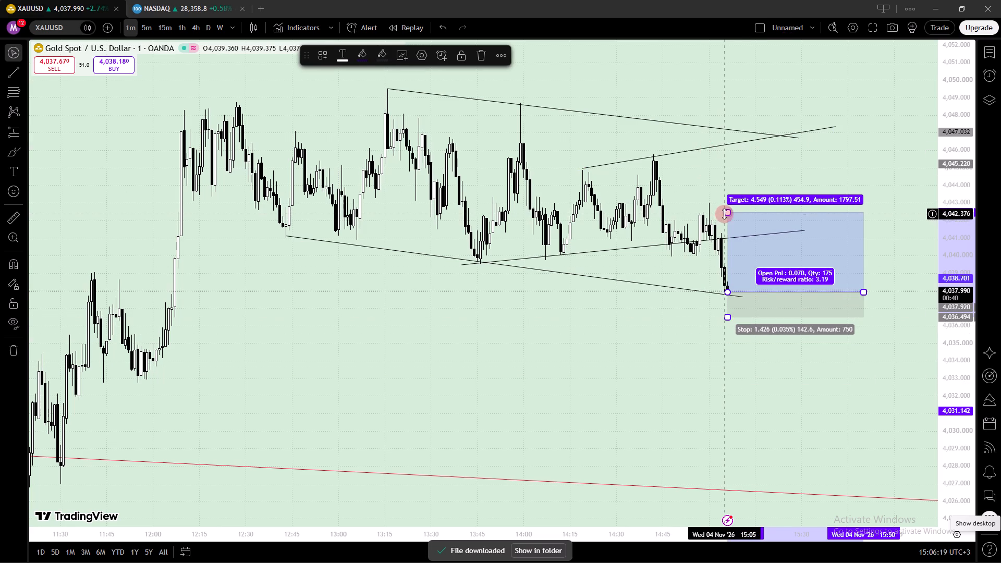
left_click_drag(727, 214, 735, 165)
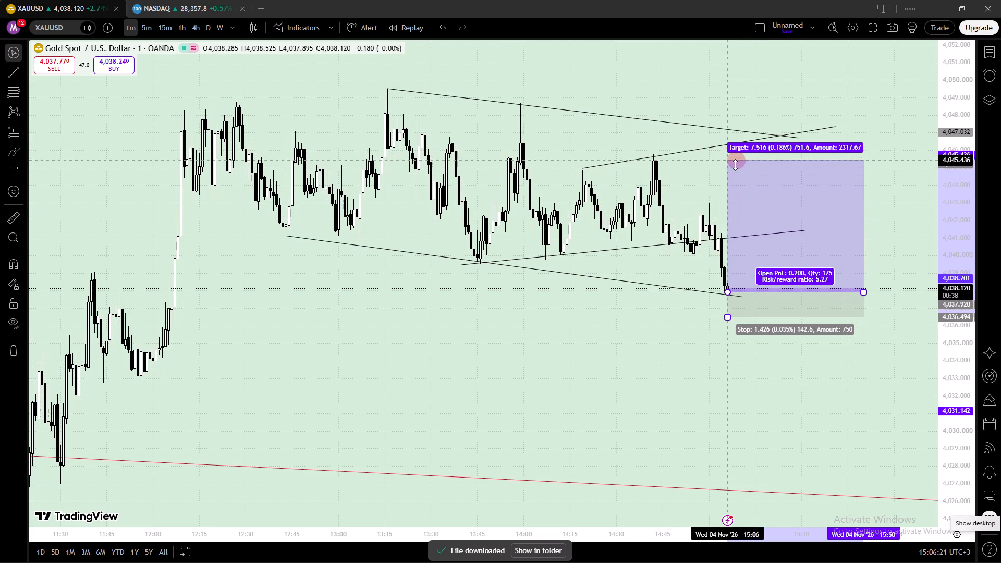
left_click_drag(735, 165, 738, 154)
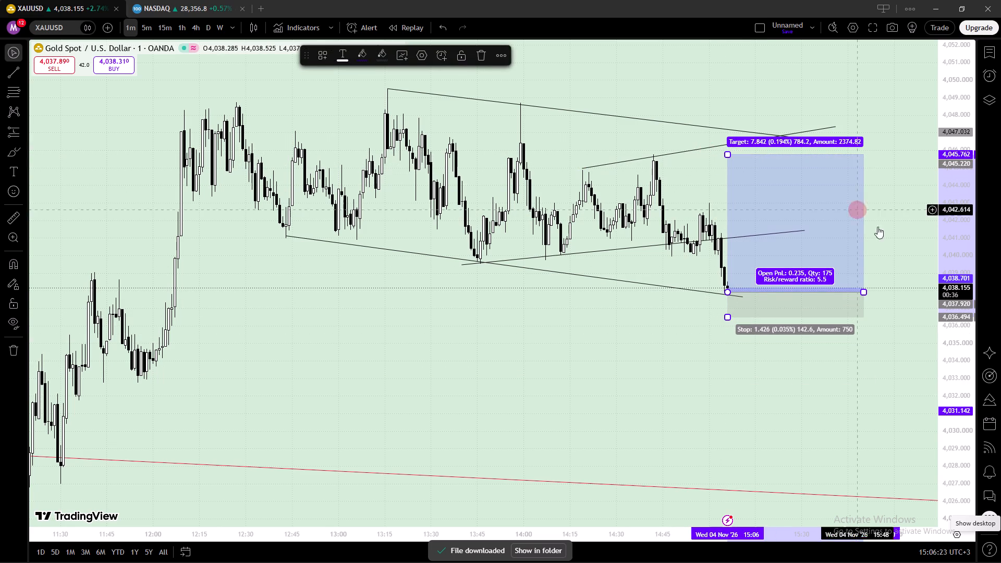
left_click(945, 238)
left_click(924, 238)
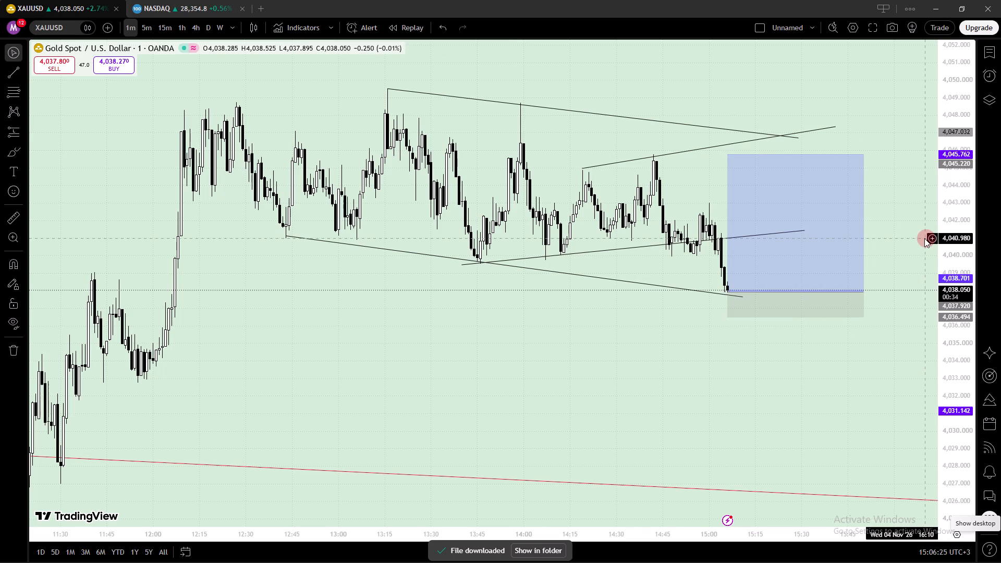
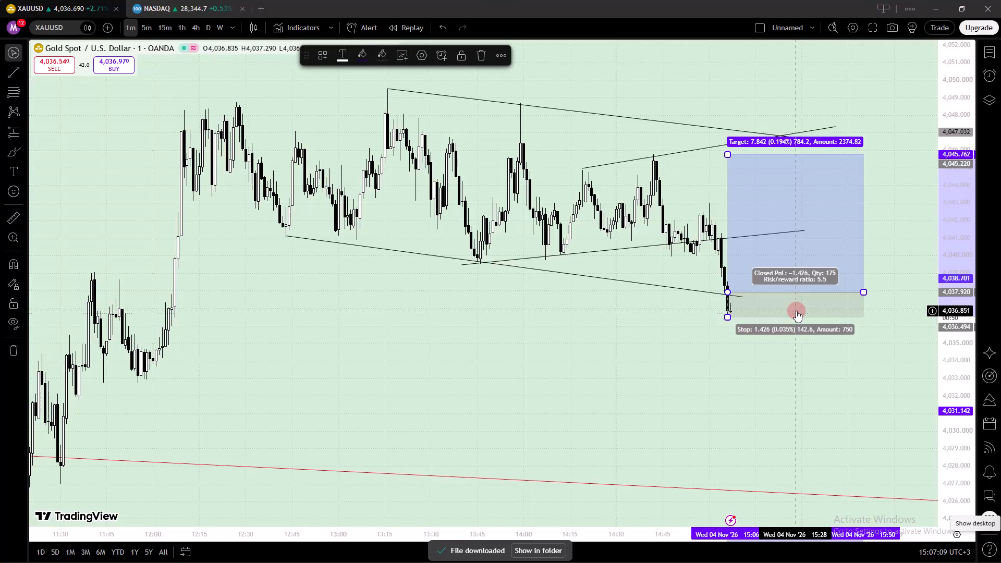
Delete the Long Position from the channel's lower line.
key("BackSpace")
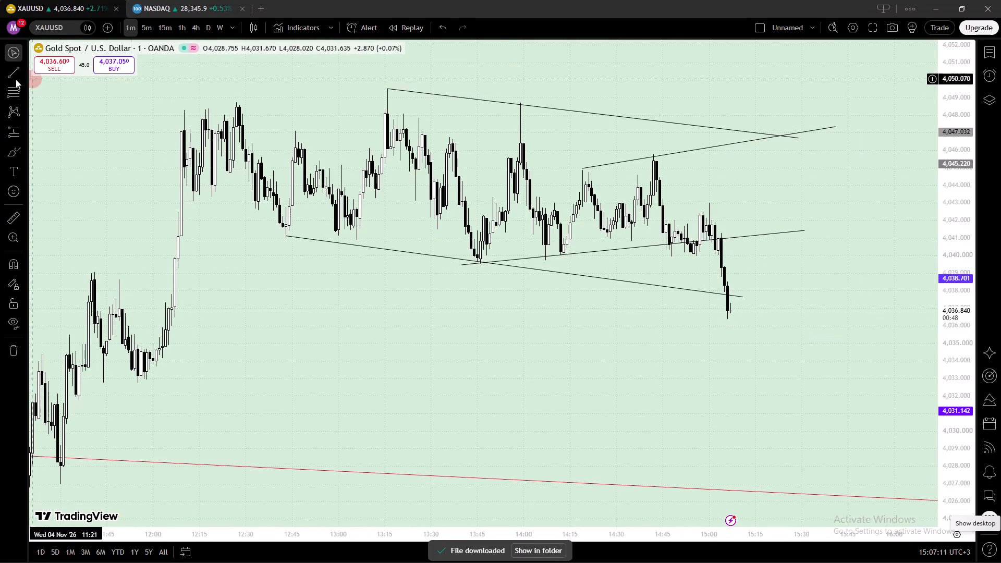
Place a Short Position at 15:06 just below the channel's lower line, with entry 4,037.356, stop 4,039.495 and target 4,026.722 at the red trendline.
left_click(21, 129)
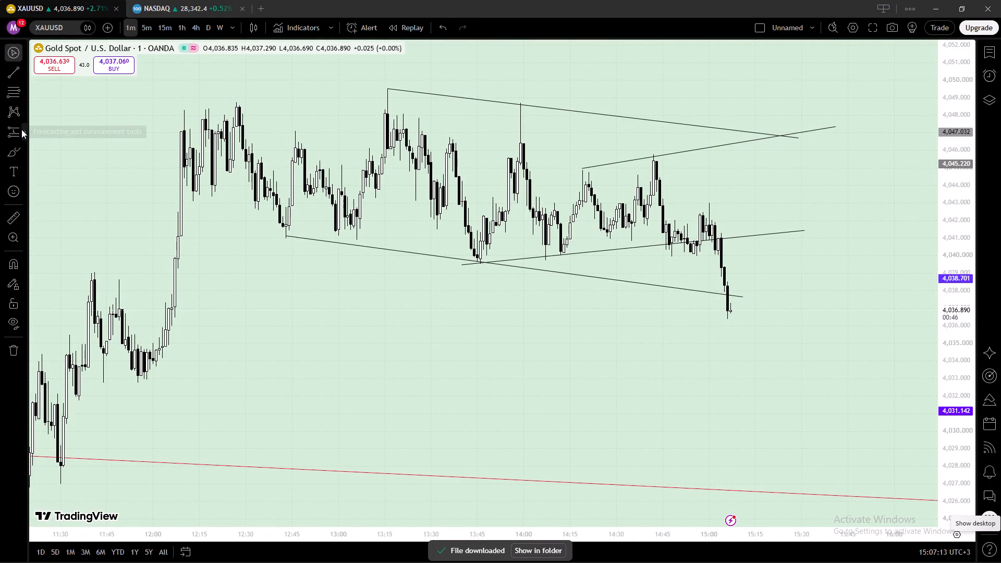
left_click(39, 168)
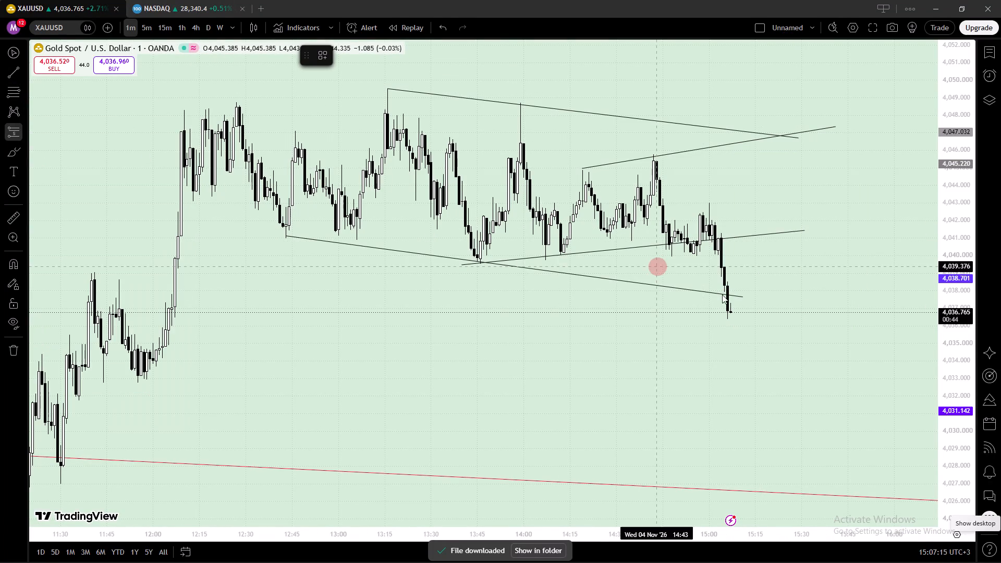
left_click(729, 302)
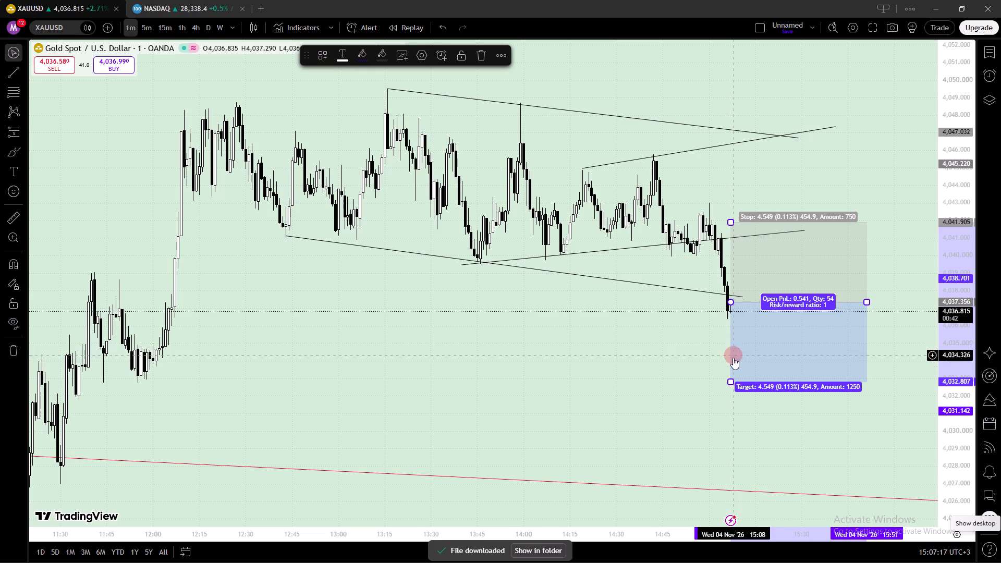
left_click(747, 313)
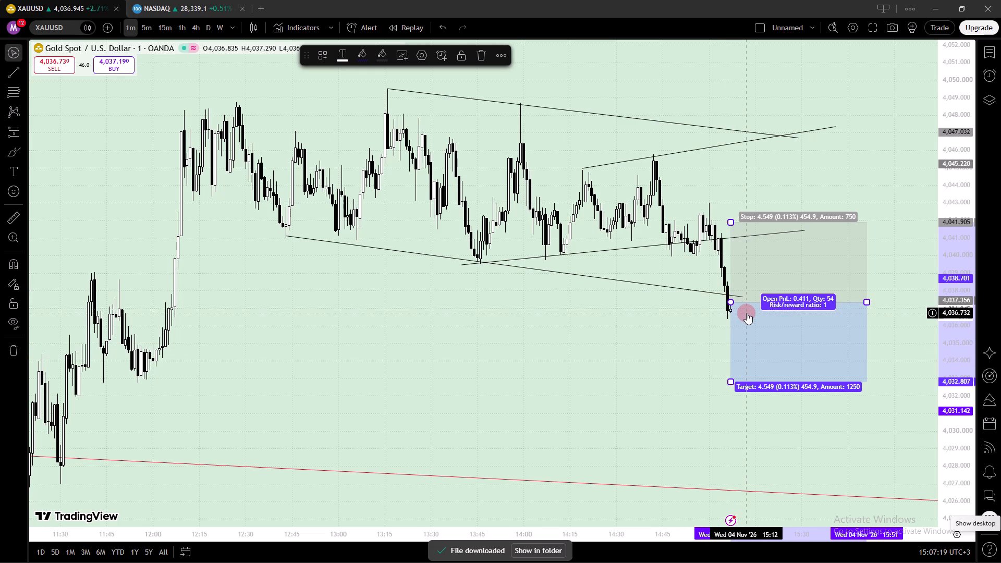
left_click_drag(730, 223, 736, 261)
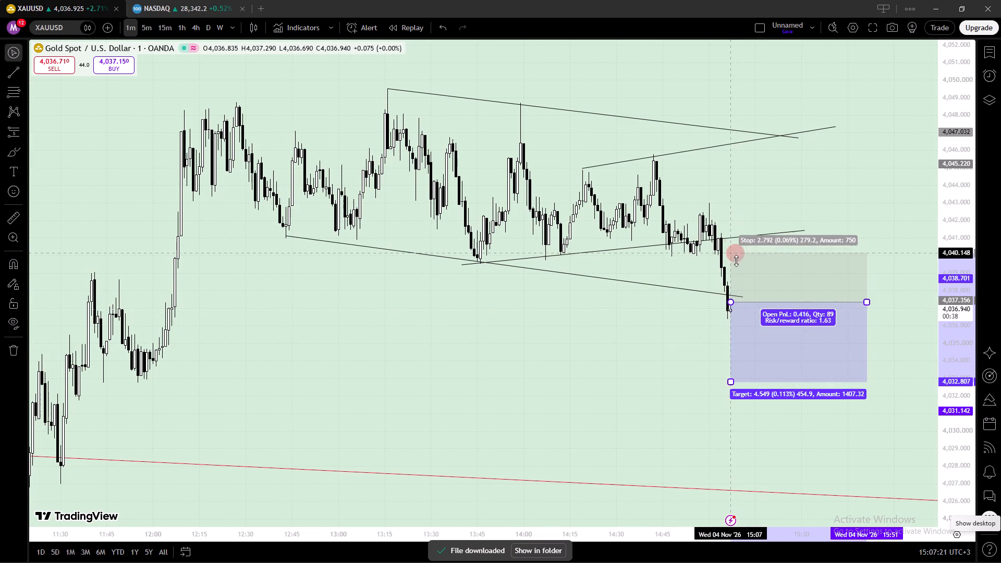
left_click_drag(736, 261, 736, 264)
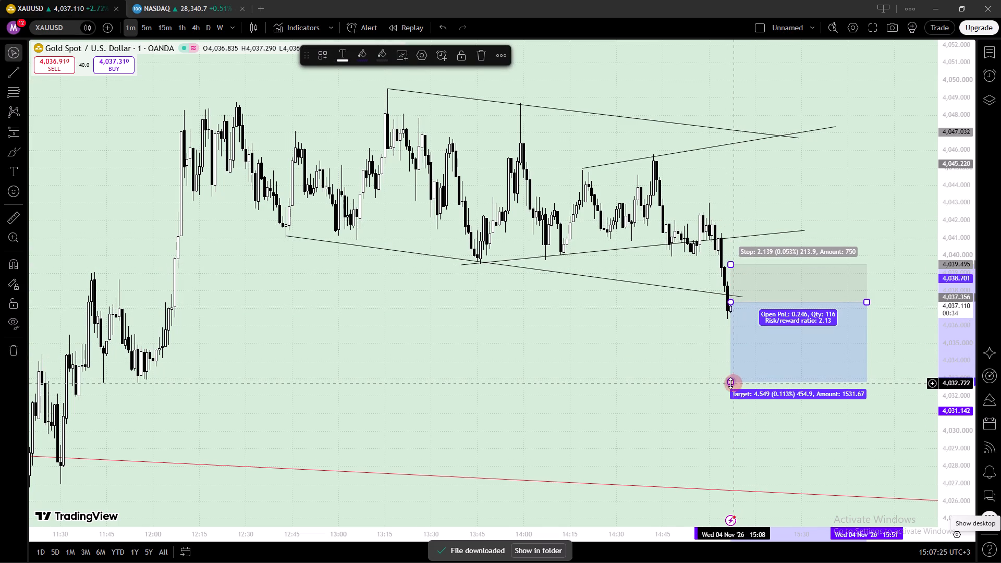
left_click_drag(730, 383, 727, 462)
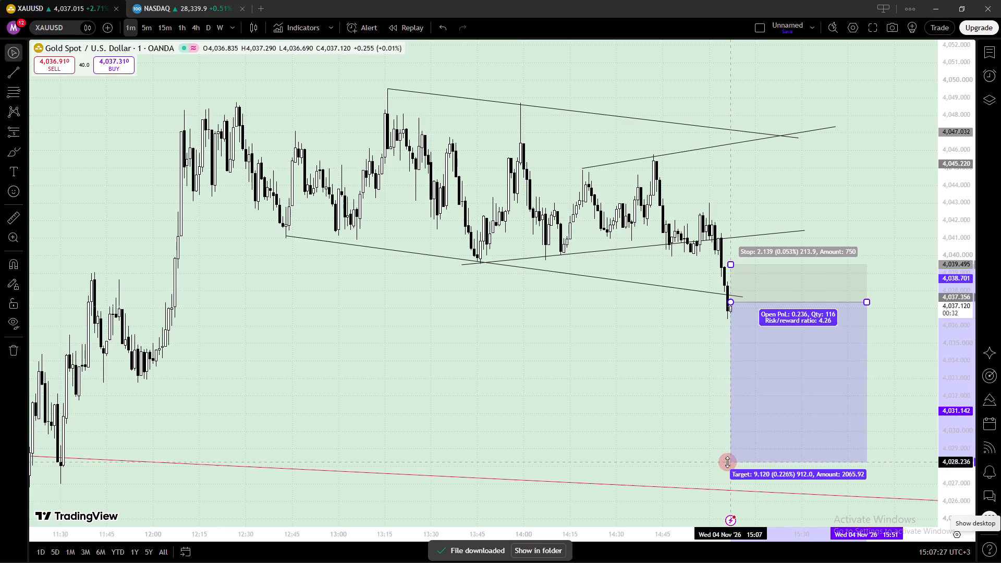
left_click_drag(727, 462, 725, 488)
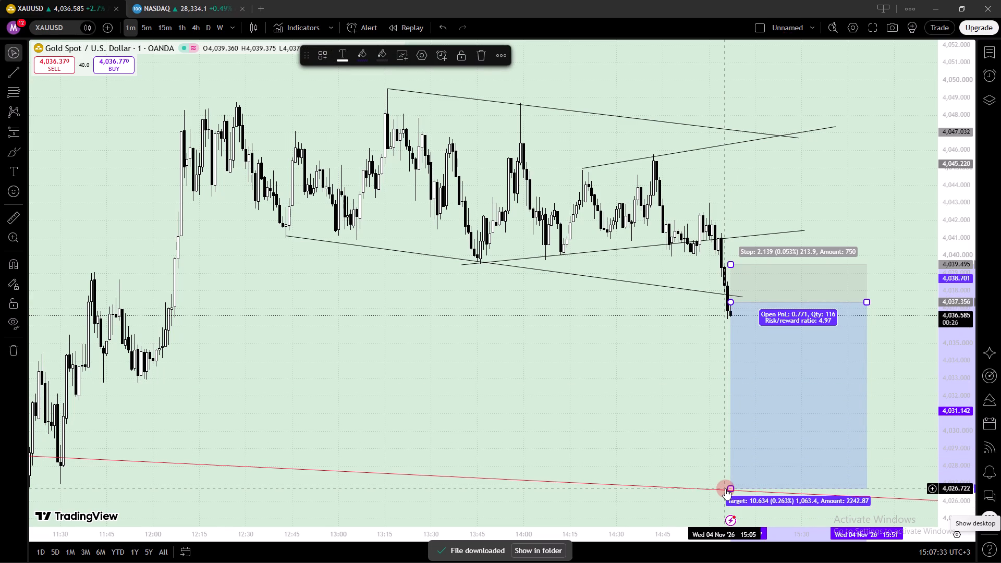
left_click(782, 358)
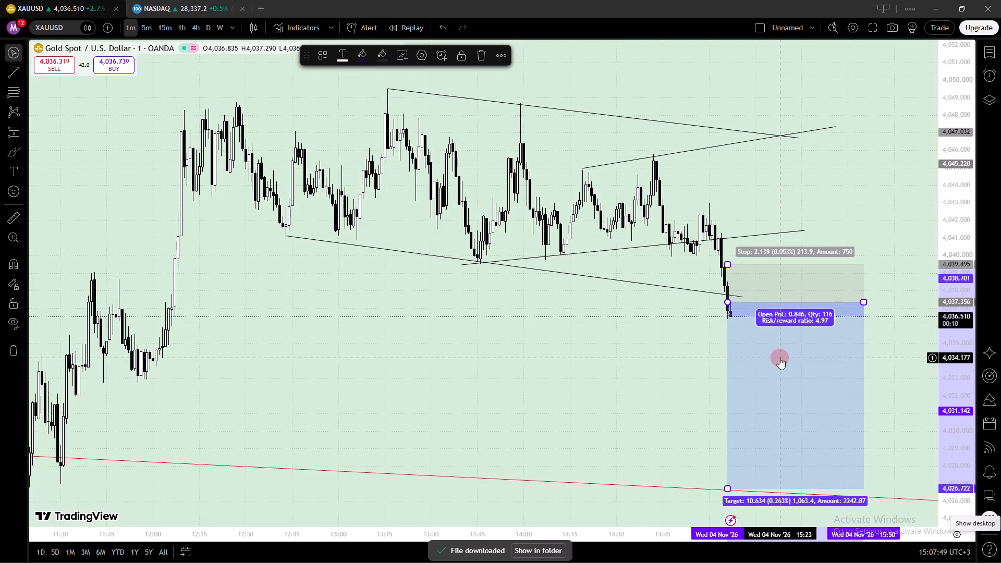
left_click(572, 317)
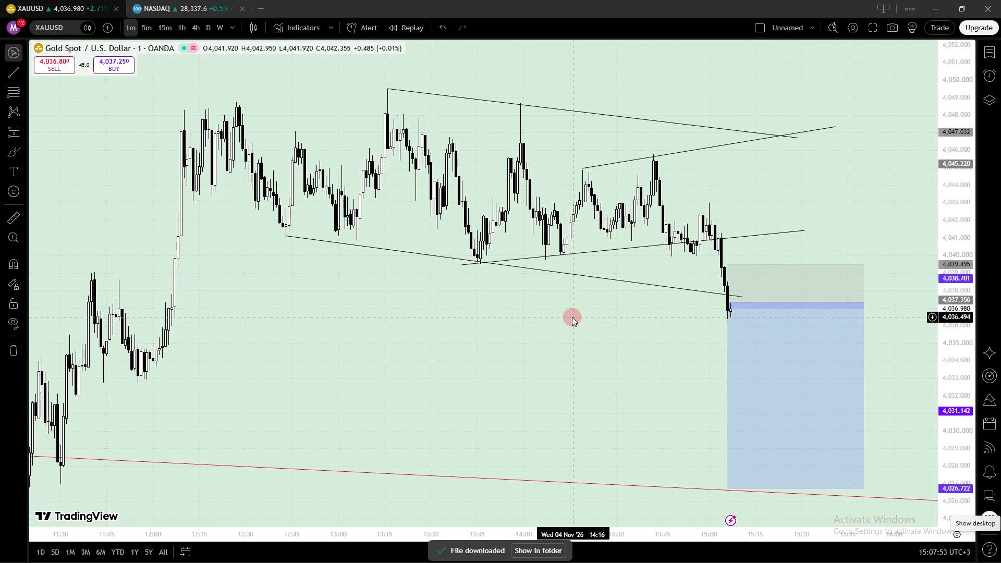
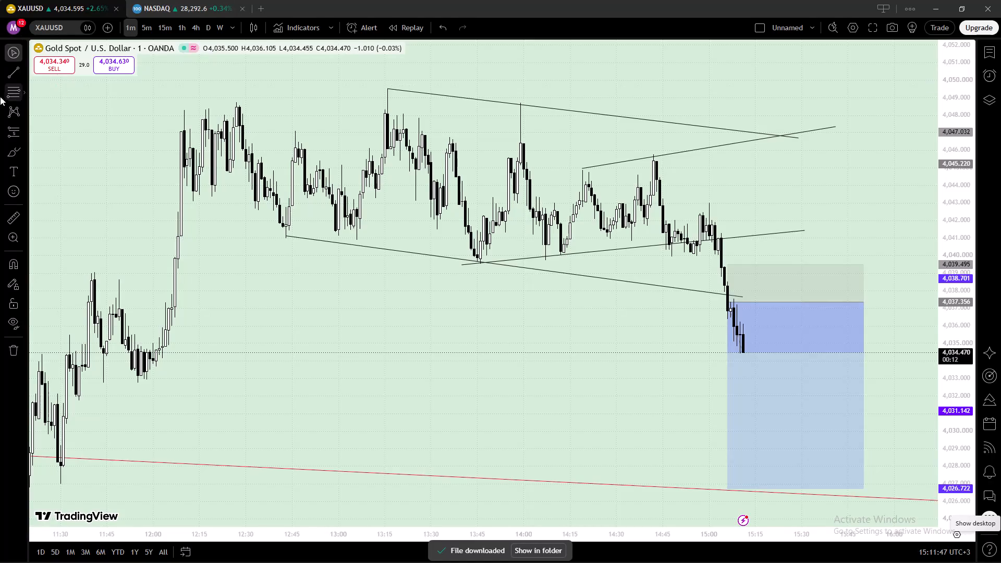
Draw a horizontal trendline at about 4,032.781 from the 11:55 swing low across the short position to about 15:58.
left_click_drag(7, 73, 97, 373)
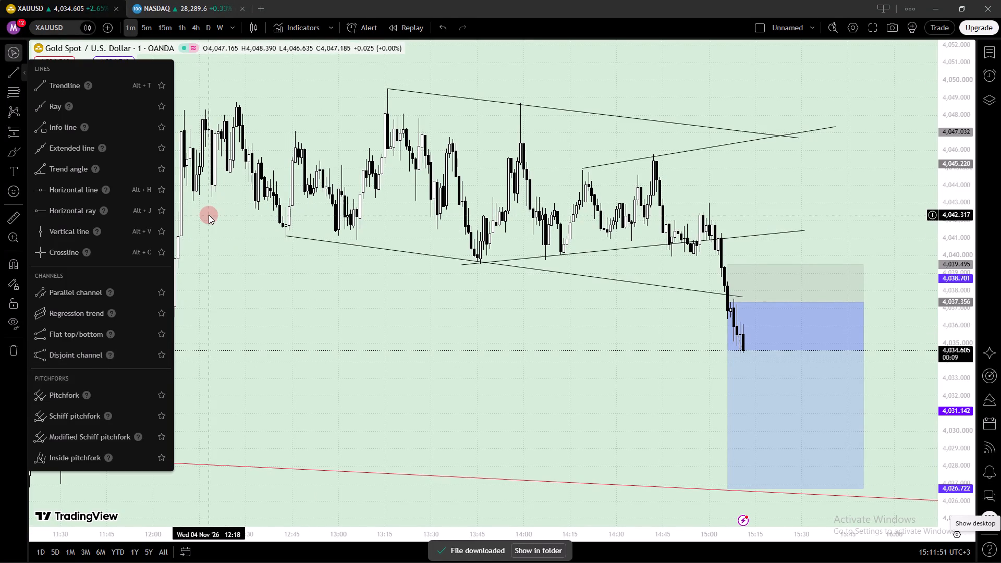
left_click(111, 90)
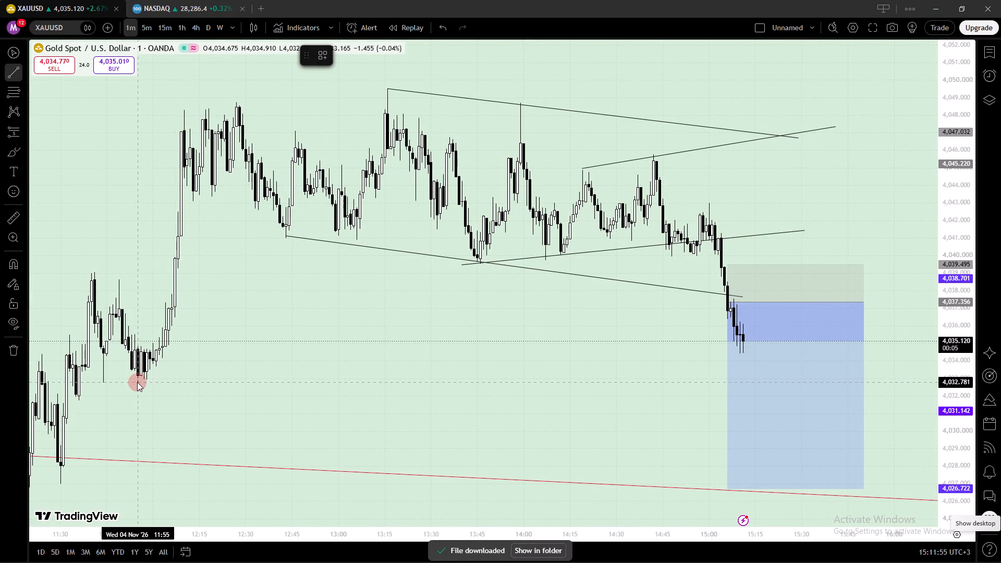
left_click_drag(137, 382, 803, 395)
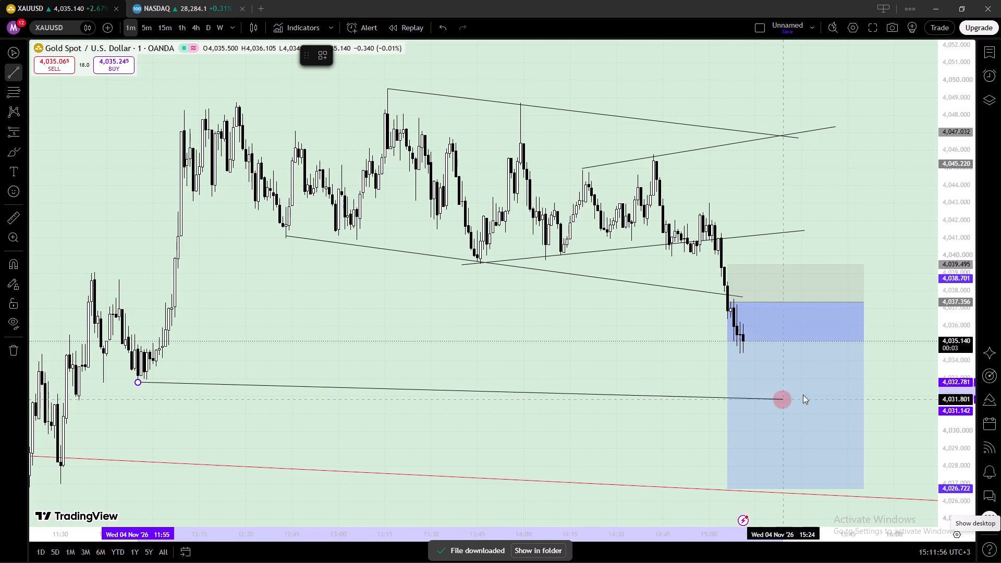
left_click_drag(803, 395, 888, 391)
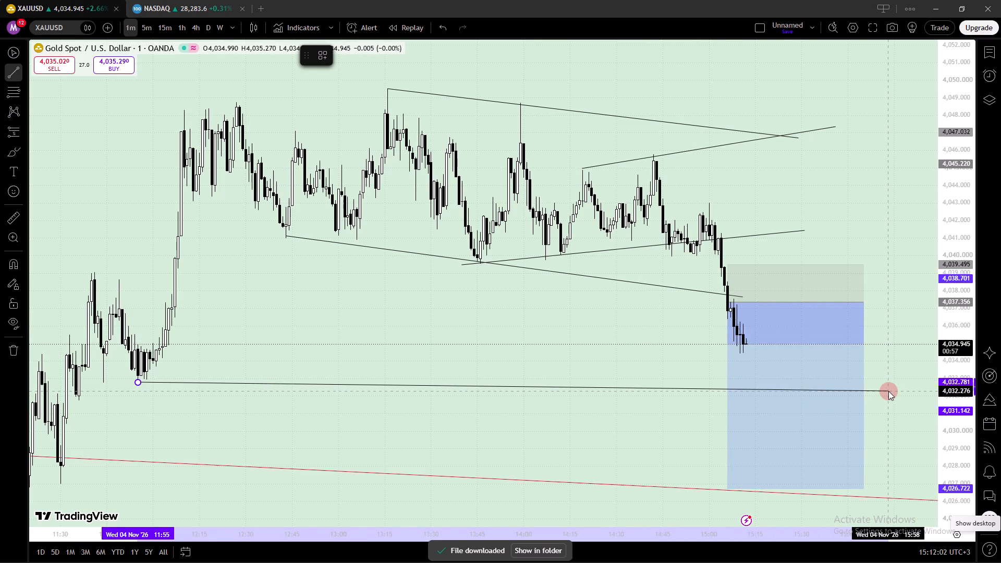
left_click(888, 391, "shift")
left_click(888, 391, "shift")
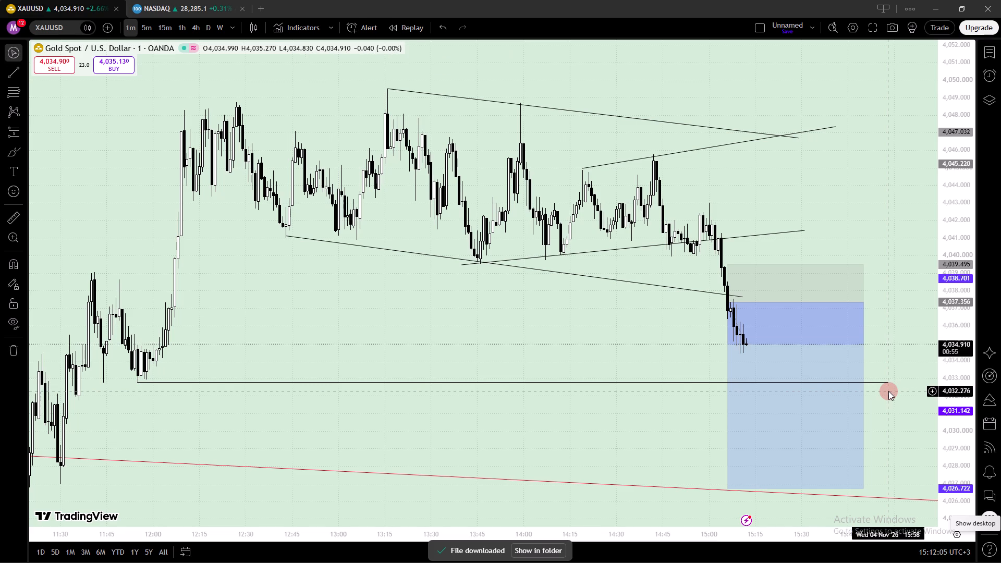
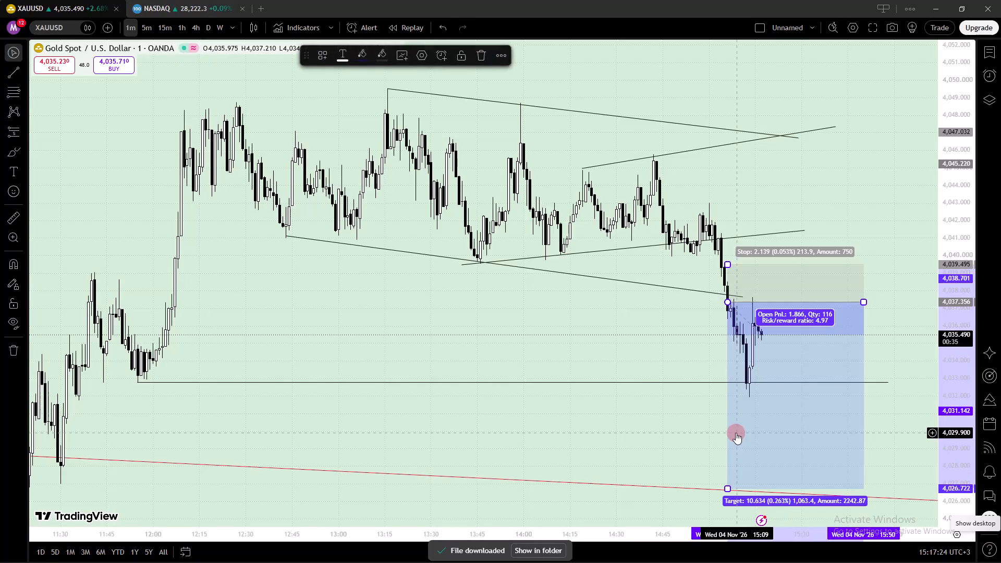
Delete the short position from the chart.
key("BackSpace")
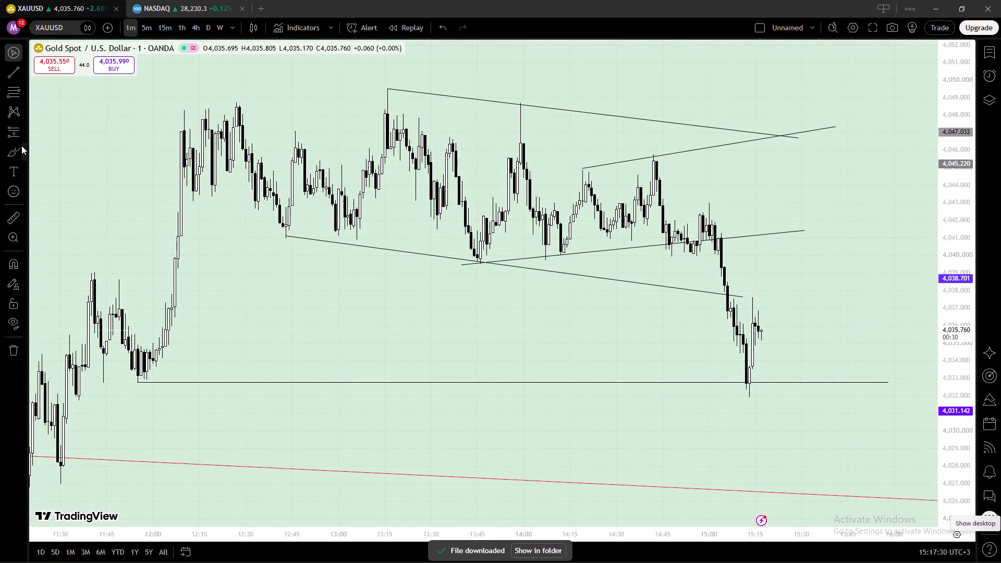
Draw a rectangle zone above the horizontal support line, from about 4,034.474 to 4,033.732, spanning about 15:11 to 15:36.
left_click(21, 145)
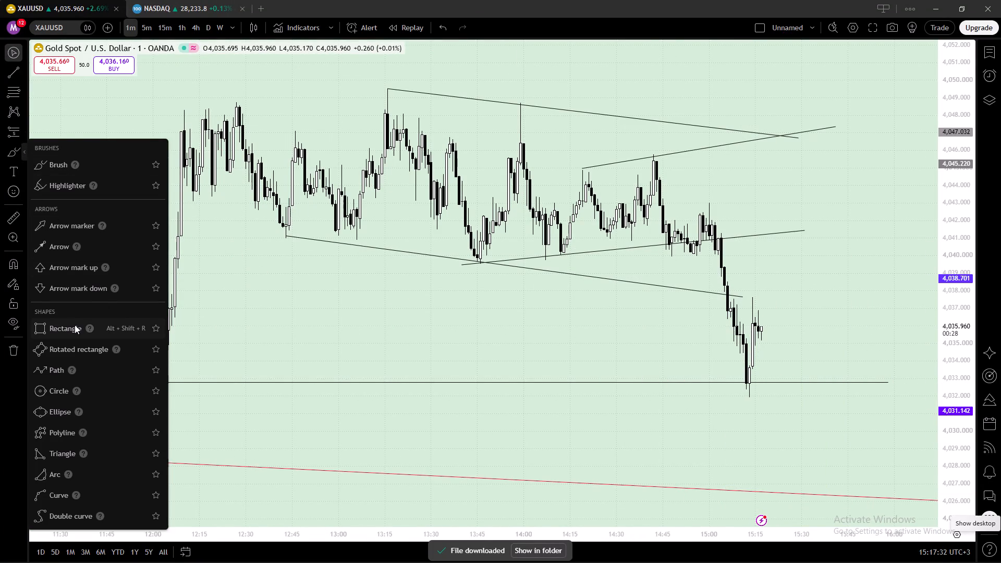
left_click(75, 325)
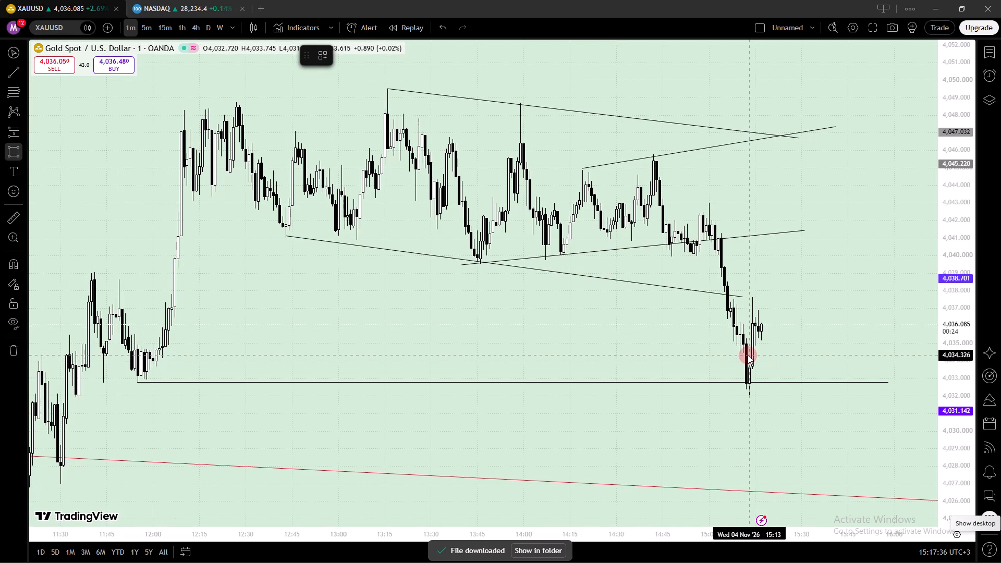
left_click(748, 352)
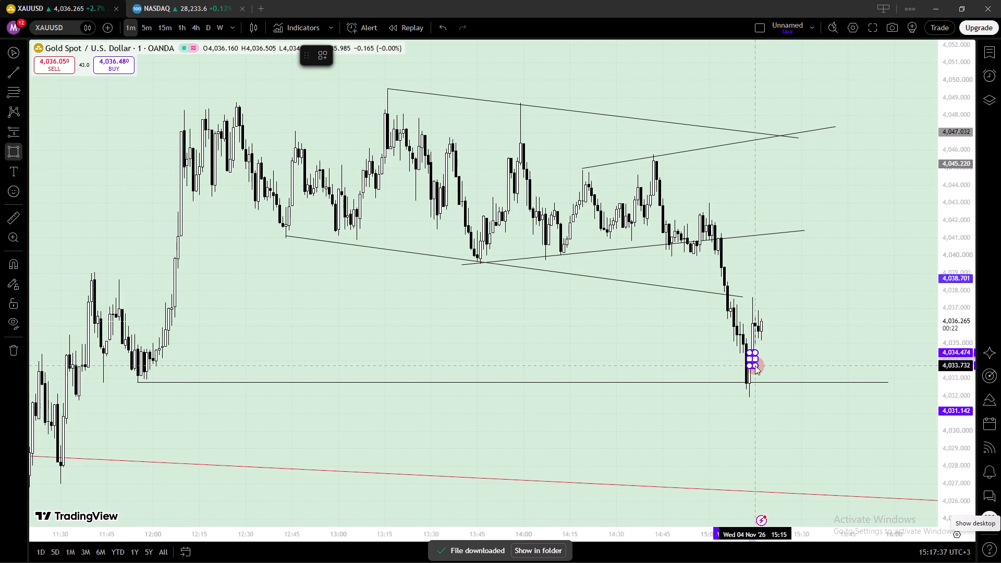
left_click(755, 365)
left_click_drag(755, 359, 819, 367)
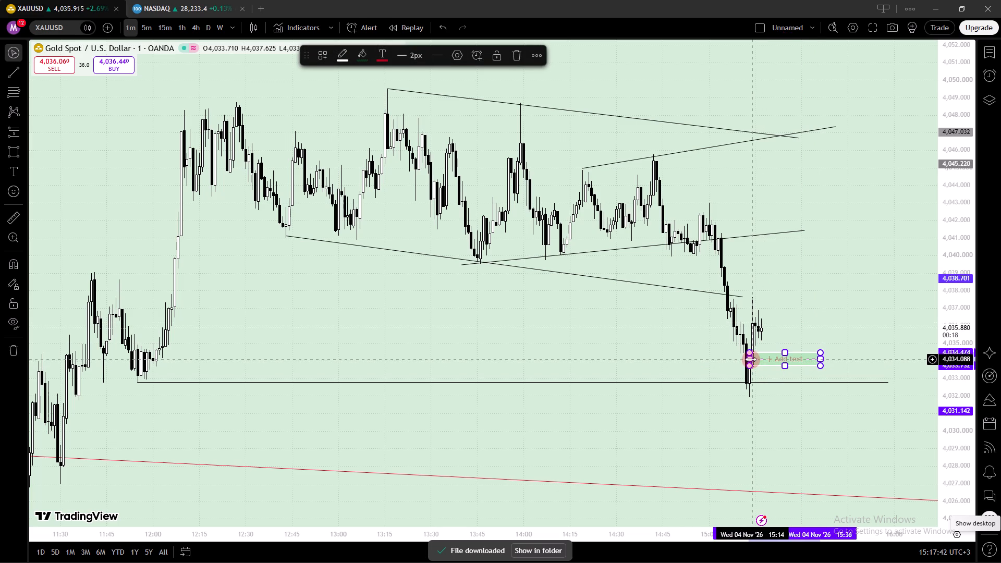
left_click_drag(751, 359, 743, 358)
left_click(703, 357)
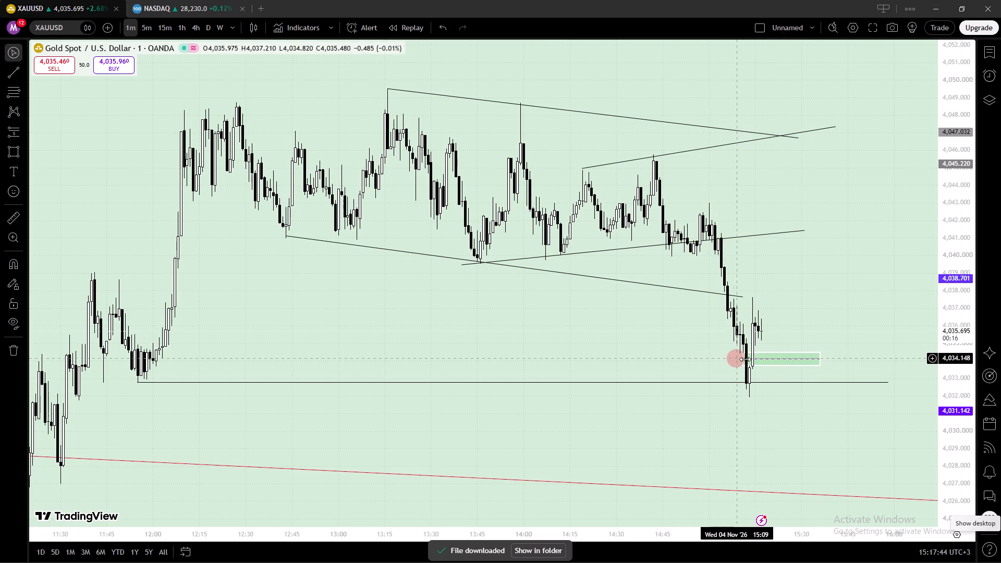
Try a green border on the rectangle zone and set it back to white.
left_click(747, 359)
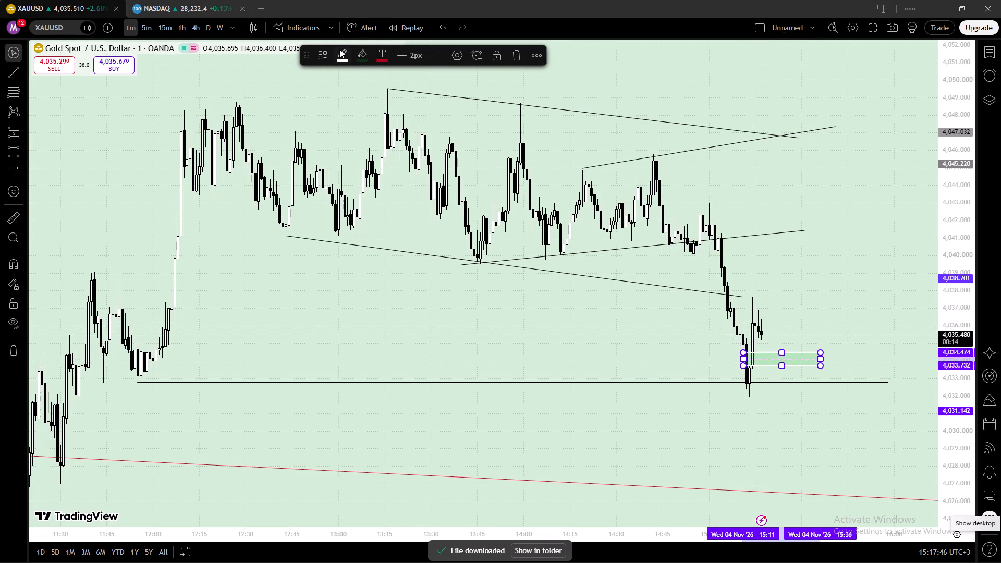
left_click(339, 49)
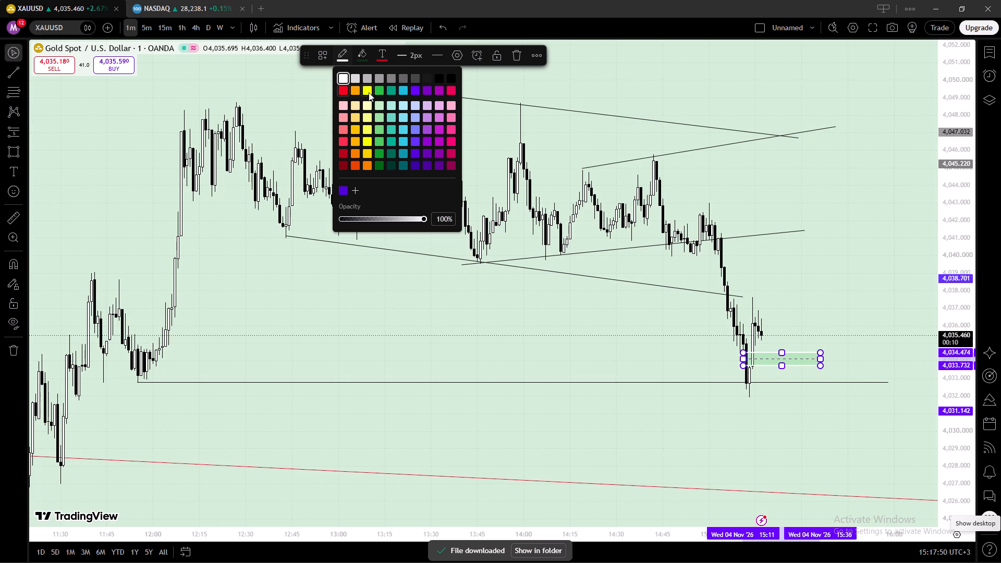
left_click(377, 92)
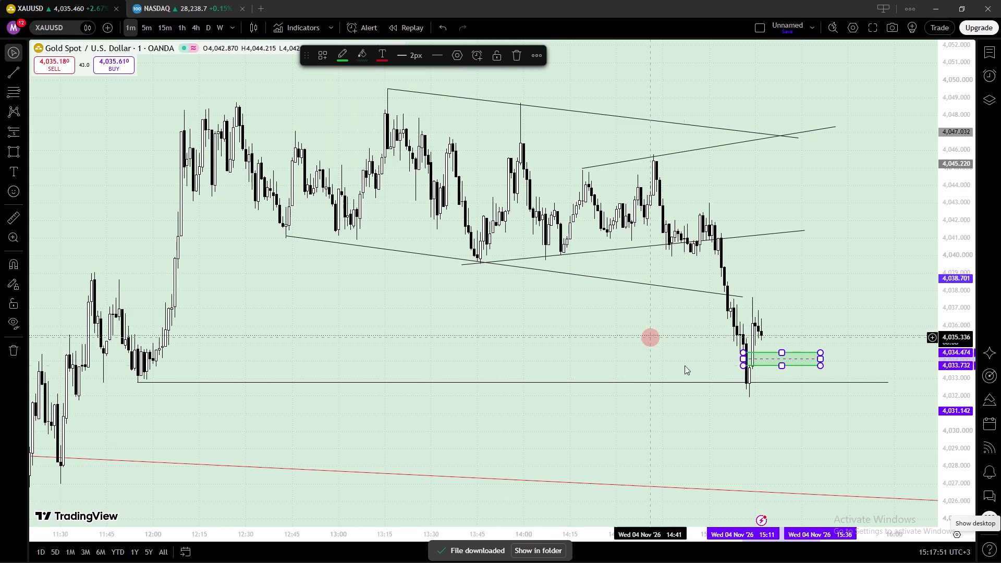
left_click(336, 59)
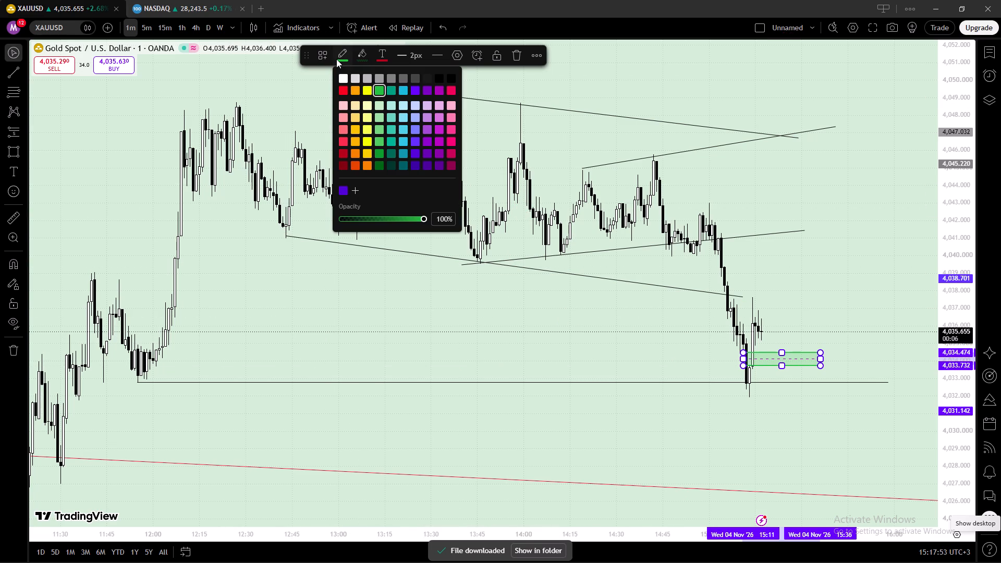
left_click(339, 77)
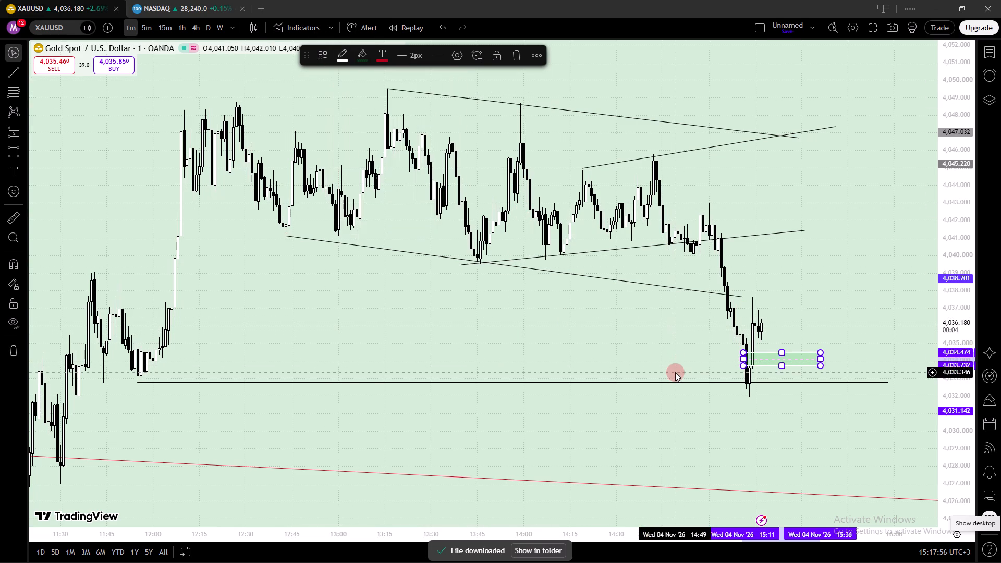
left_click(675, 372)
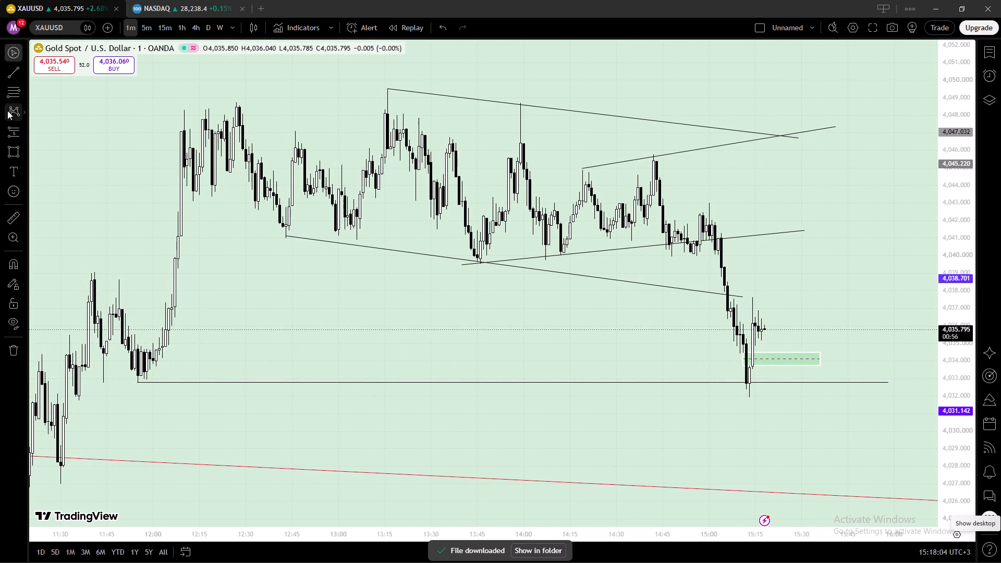
Place a long position at 15:14 with entry about 4,034.979, stop about 4,030.430 and target about 4,049.357.
left_click(26, 131)
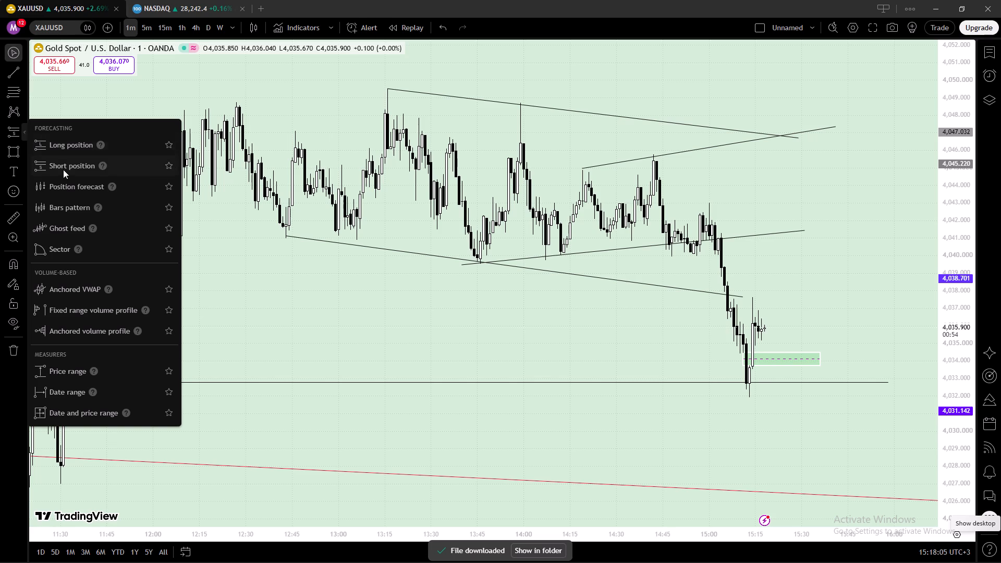
left_click(63, 146)
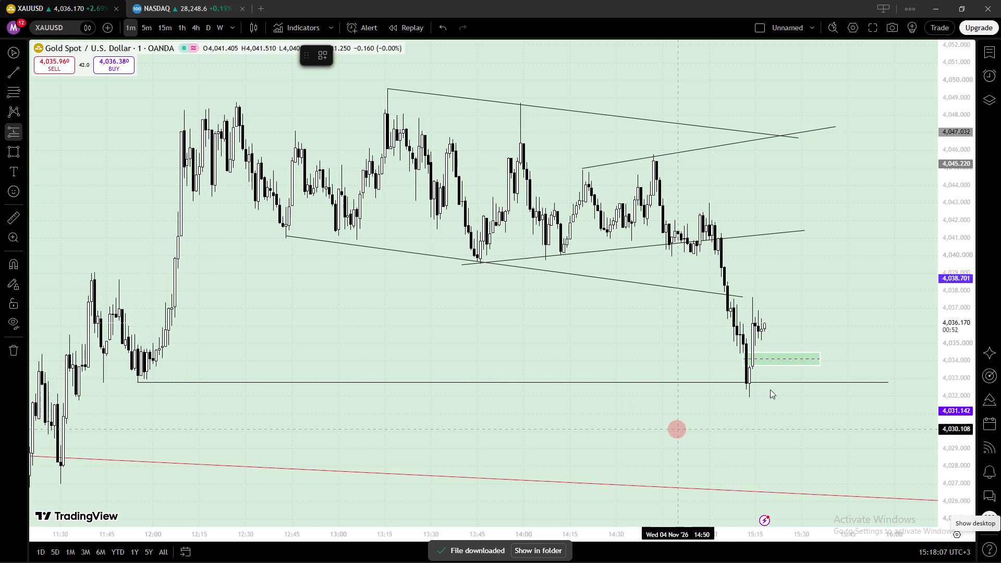
left_click(752, 344)
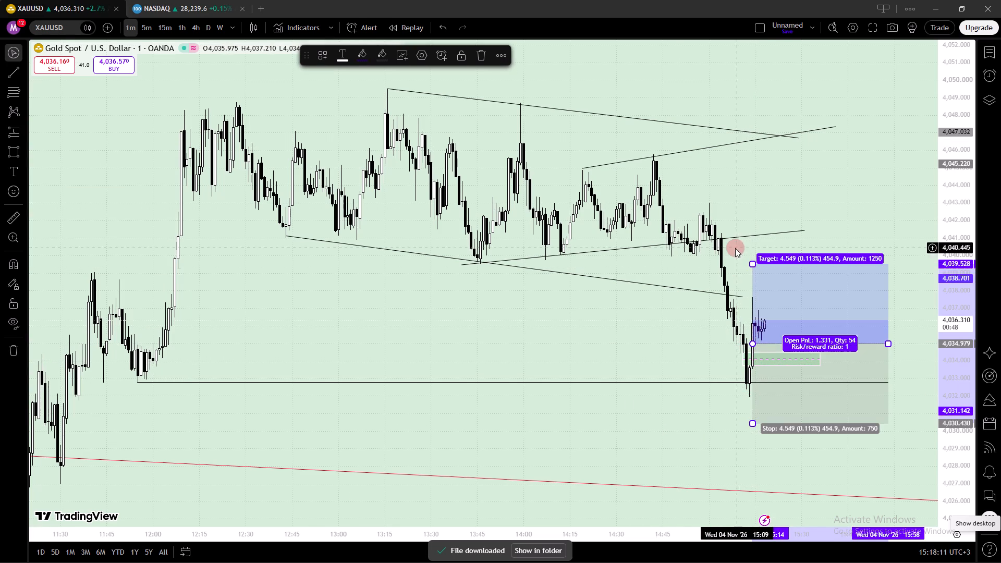
left_click_drag(754, 266, 753, 61)
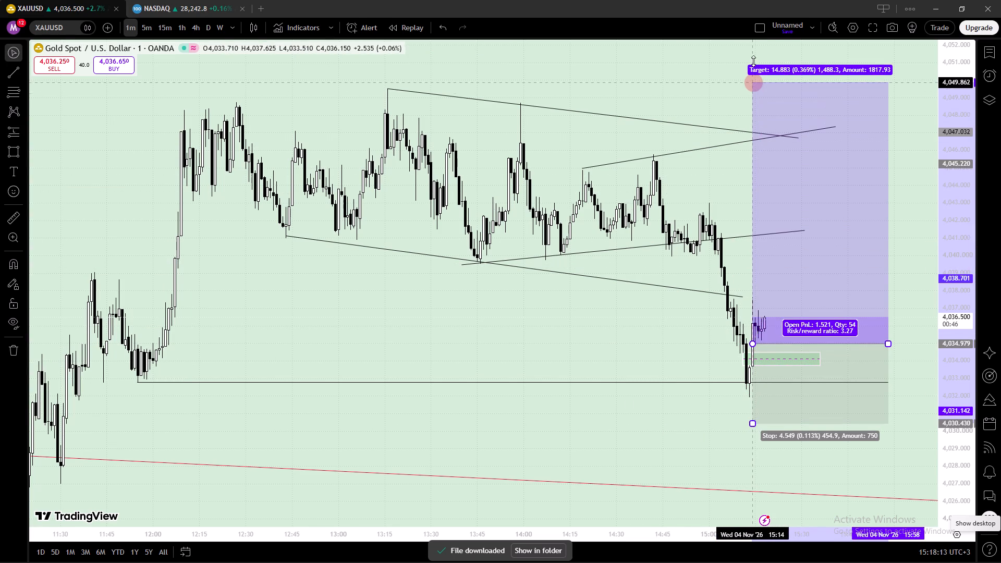
left_click_drag(753, 61, 755, 91)
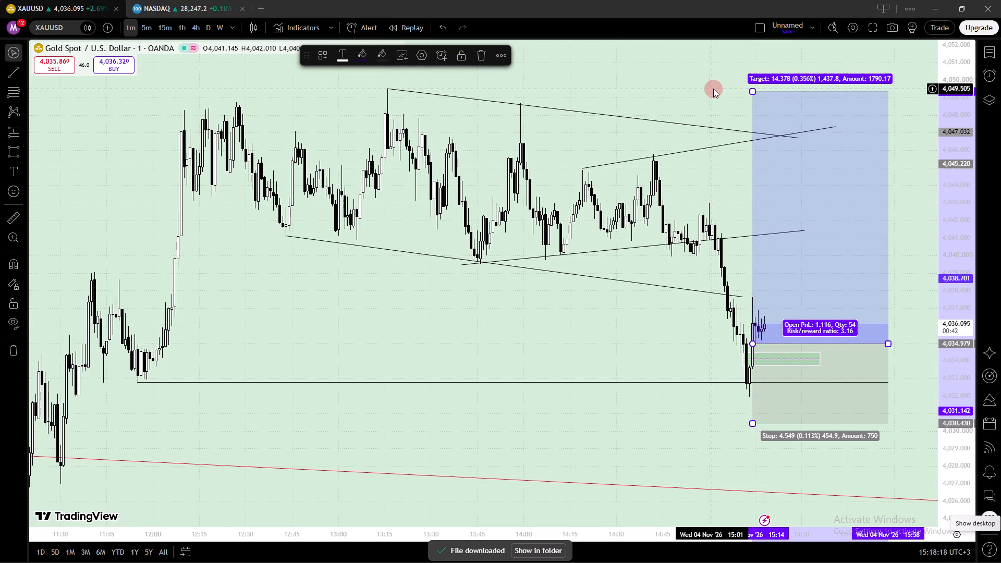
left_click(713, 89)
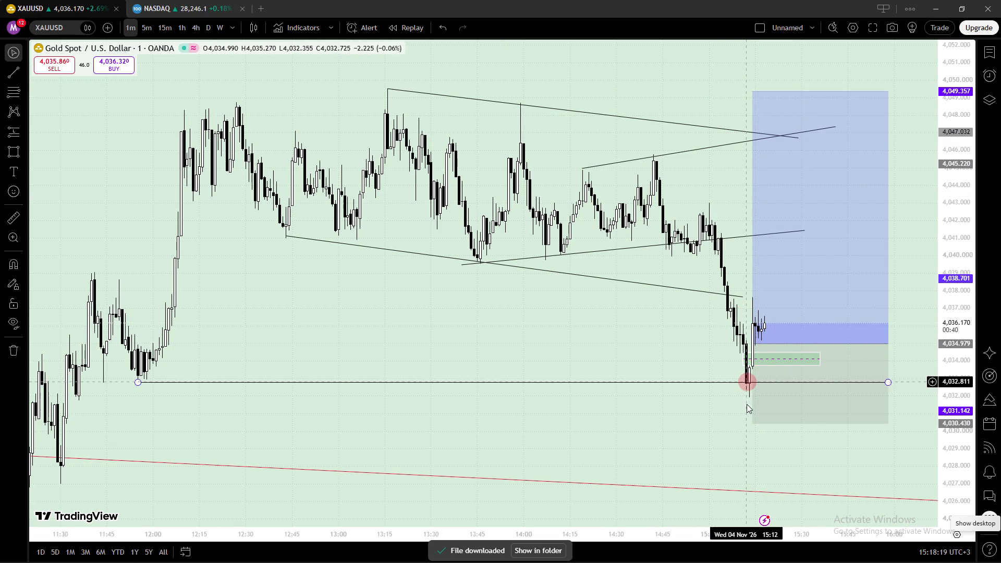
left_click(684, 423)
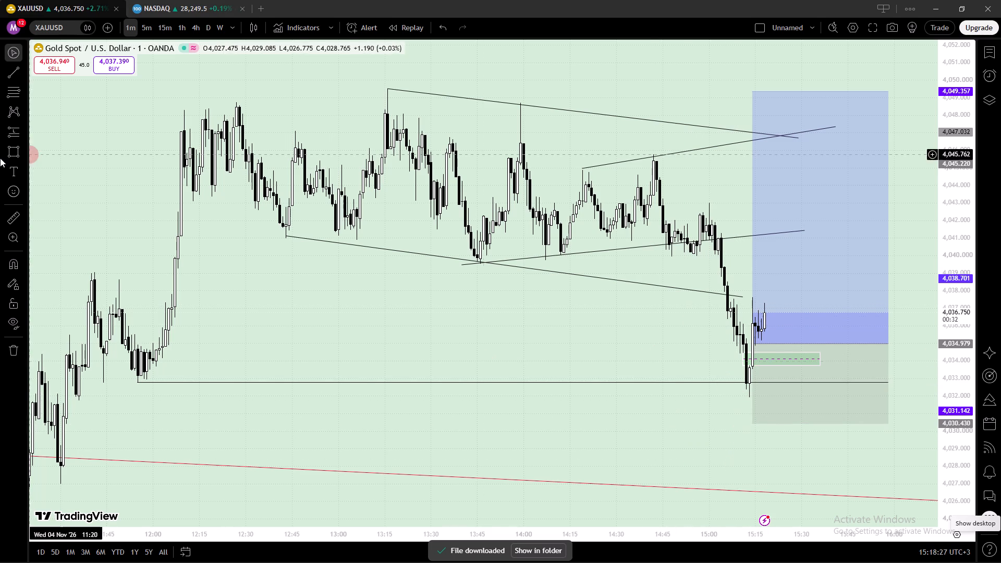
Circle the swing low that pierces the horizontal support line around 15:13 with a freehand Brush stroke.
left_click(23, 151)
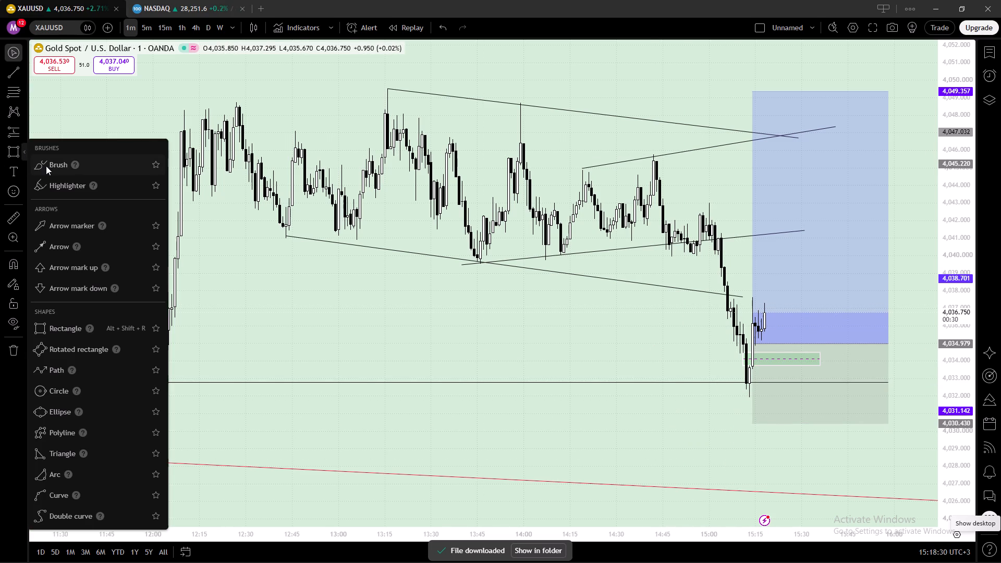
left_click(46, 166)
left_click_drag(762, 377, 756, 377)
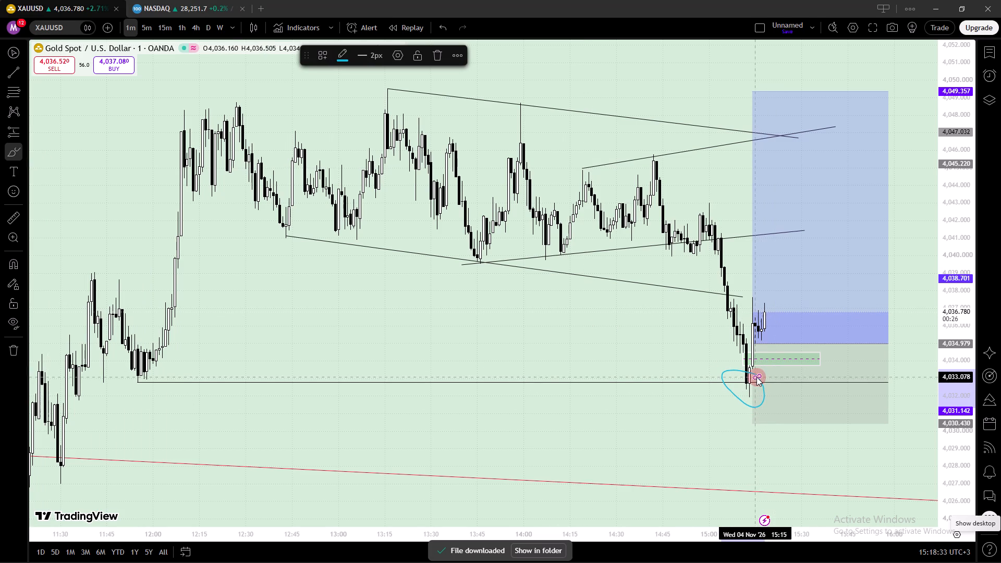
left_click(12, 49)
left_click(344, 293)
Delete the rising upper trendline that runs from about 14:19 to 15:41.
left_click_drag(543, 359, 533, 356)
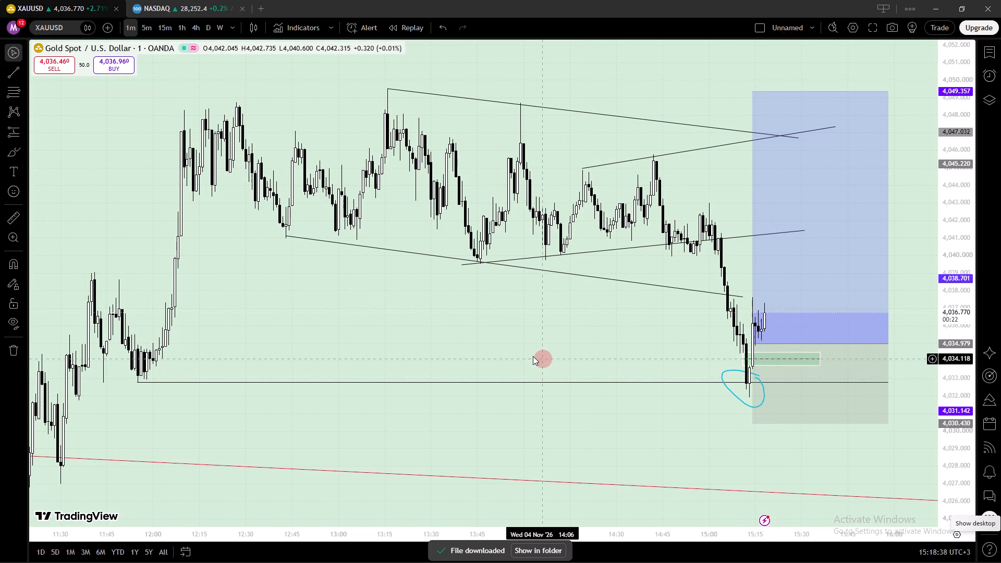
left_click_drag(533, 356, 465, 342)
left_click_drag(536, 357, 538, 357)
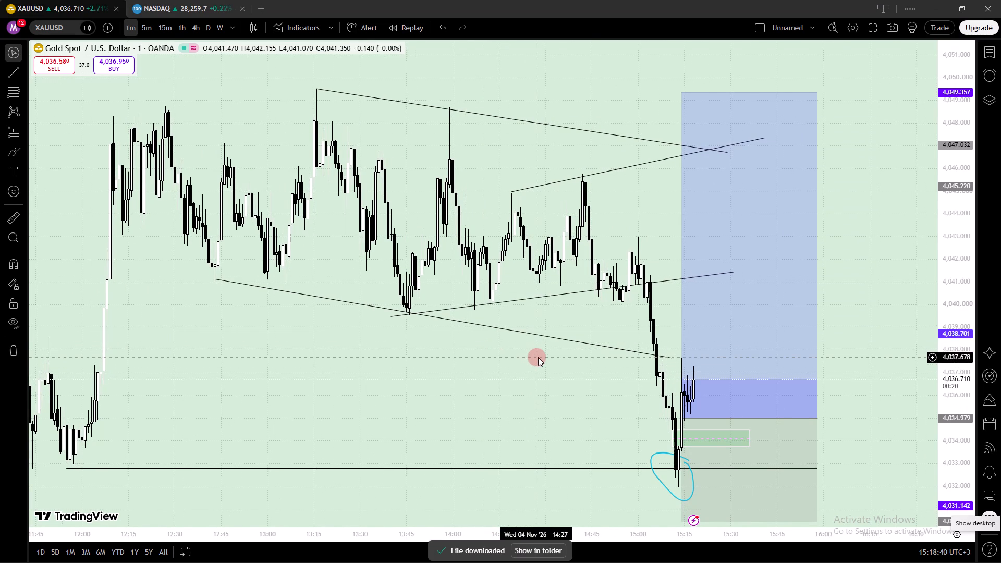
left_click_drag(538, 357, 562, 349)
left_click(628, 169)
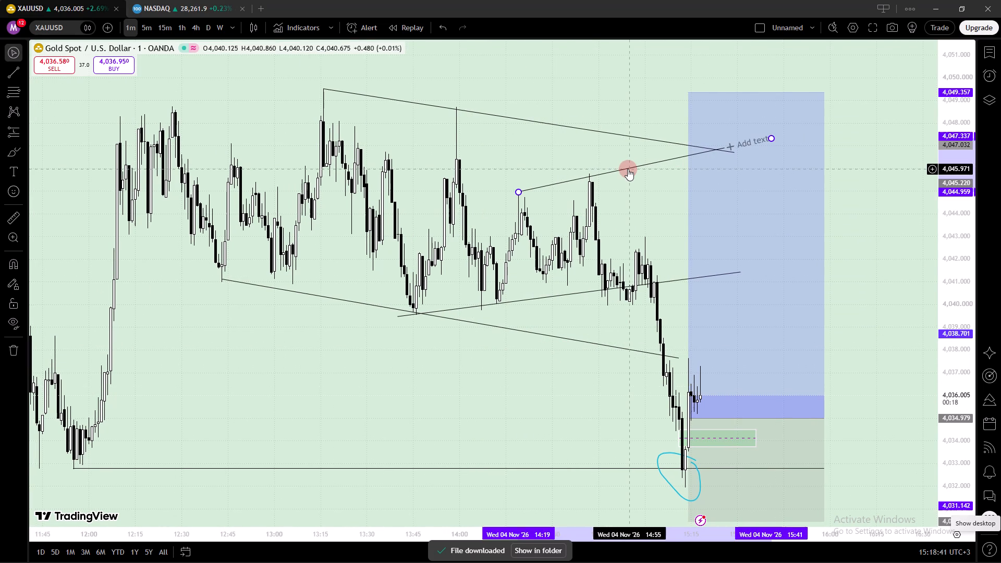
key("BackSpace")
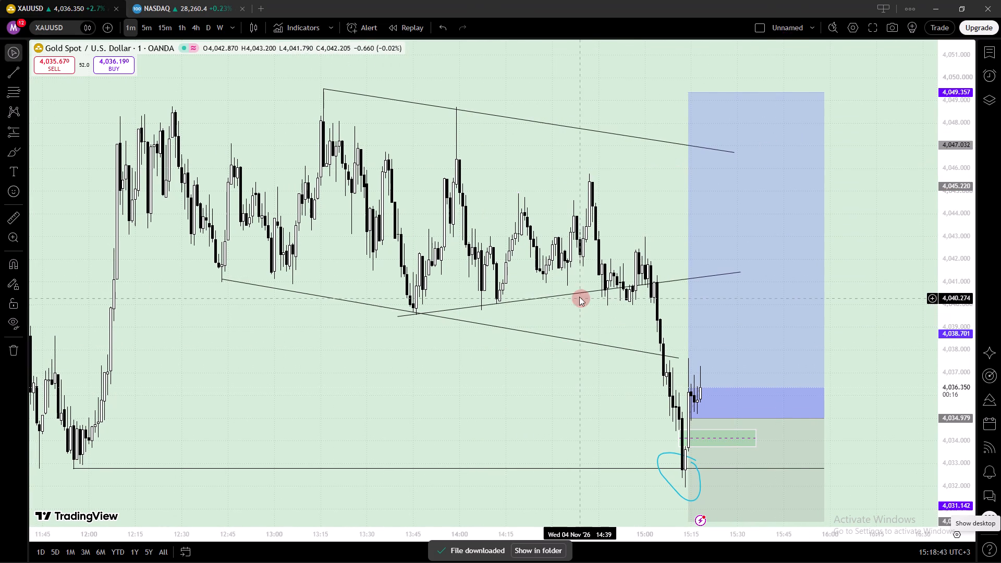
Move the rising lower trendline up to the 13:15 swing high and make it horizontal at about 4,049.458, extended to about 16:11.
left_click_drag(576, 294, 576, 153)
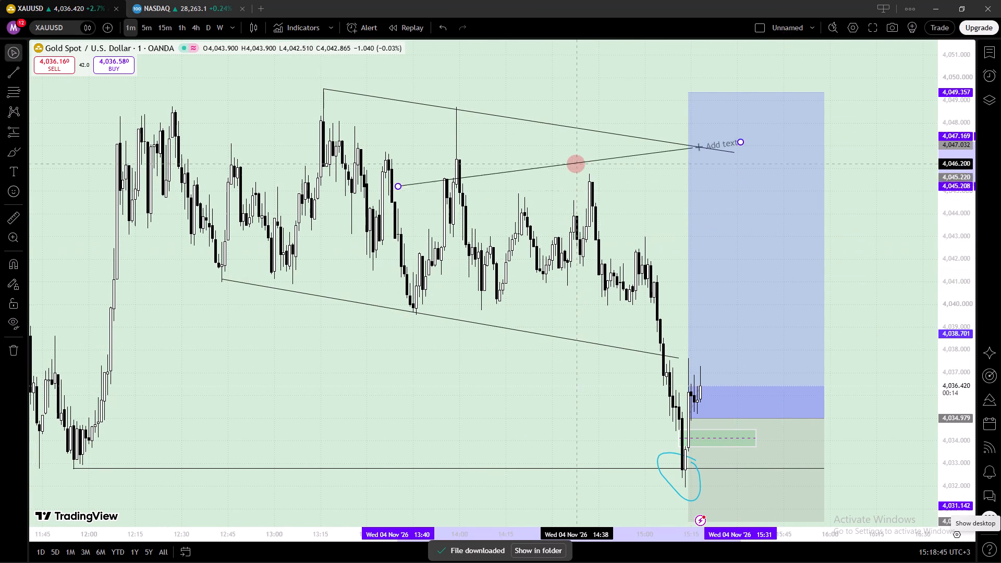
left_click_drag(576, 153, 444, 66)
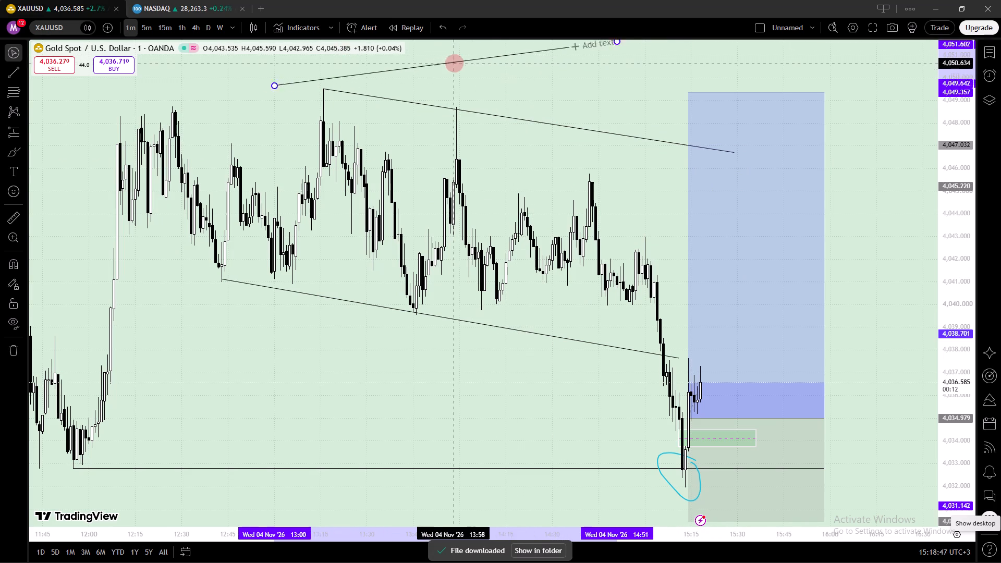
left_click_drag(444, 66, 500, 67)
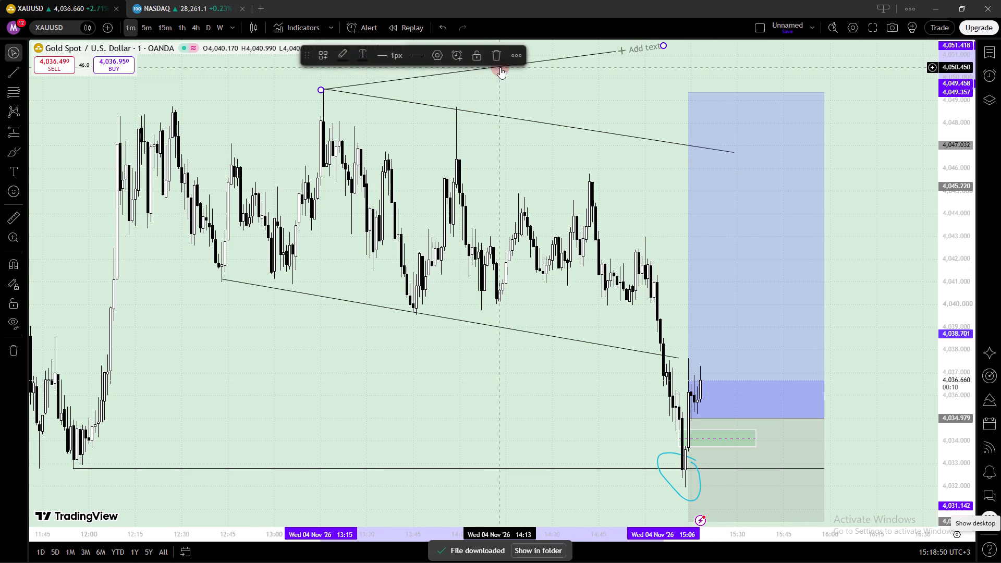
left_click_drag(662, 42, 817, 86)
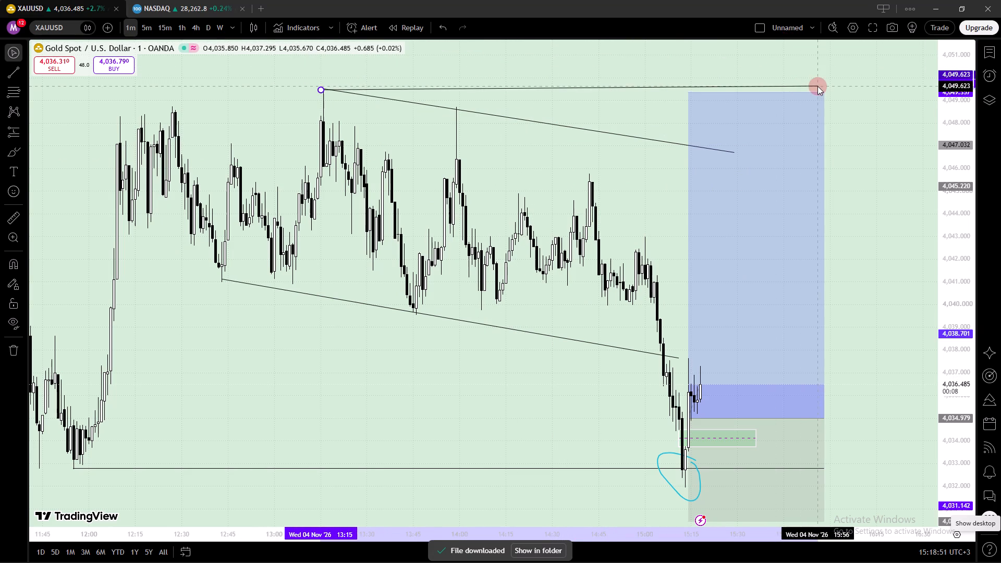
left_click_drag(817, 86, 864, 95)
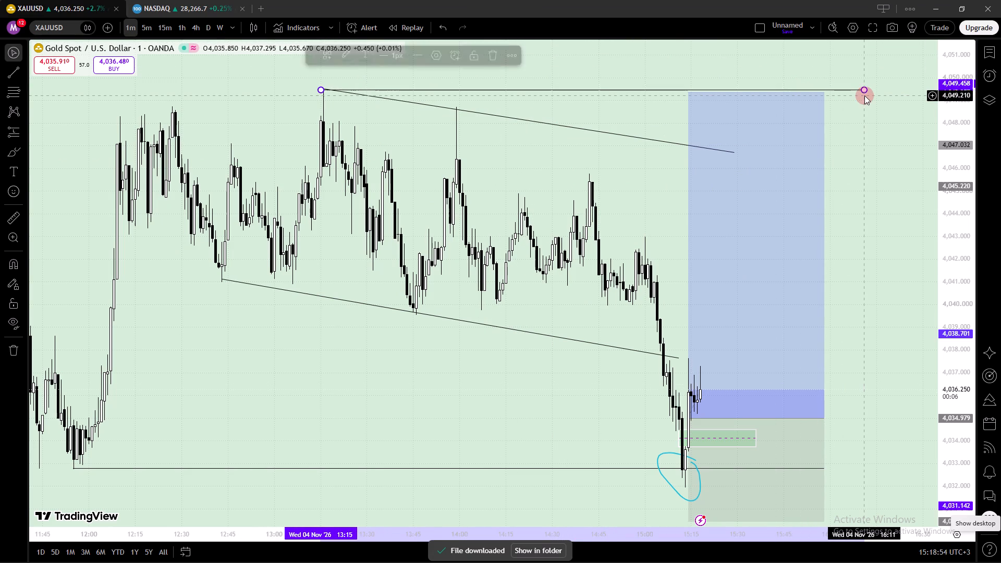
left_click(864, 95, "shift")
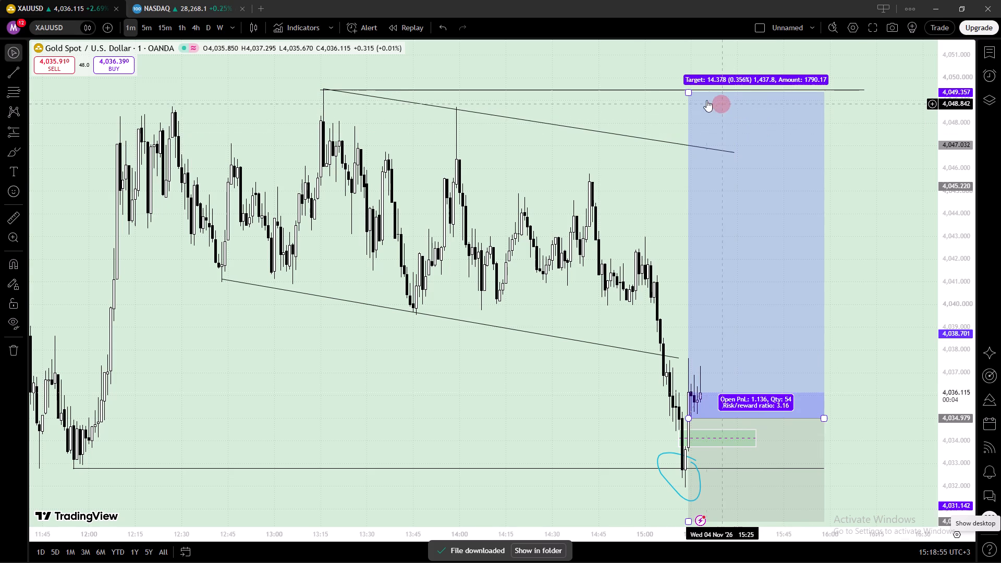
Raise the long position's target to the horizontal high line at about 4,049.486.
left_click(687, 92)
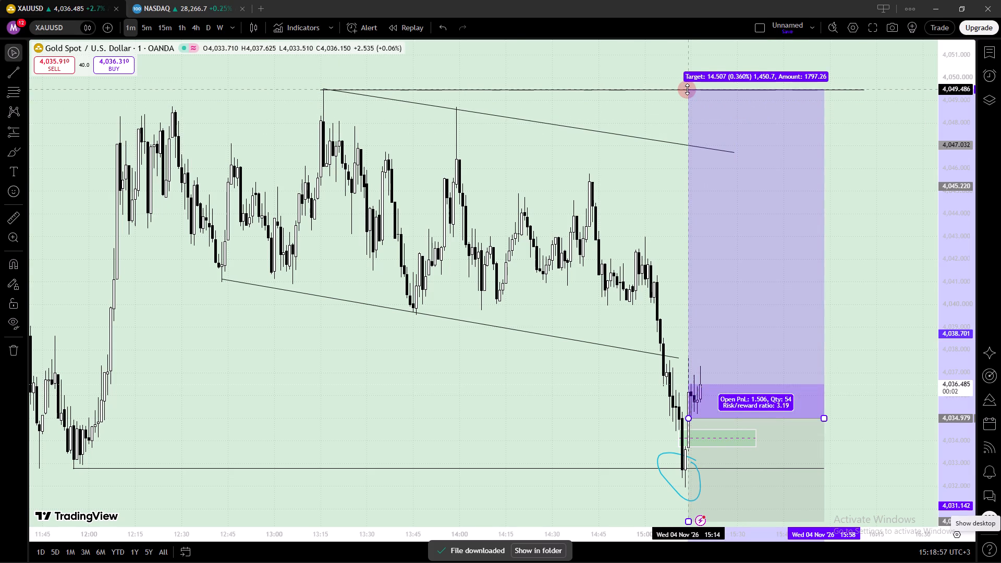
left_click(587, 57)
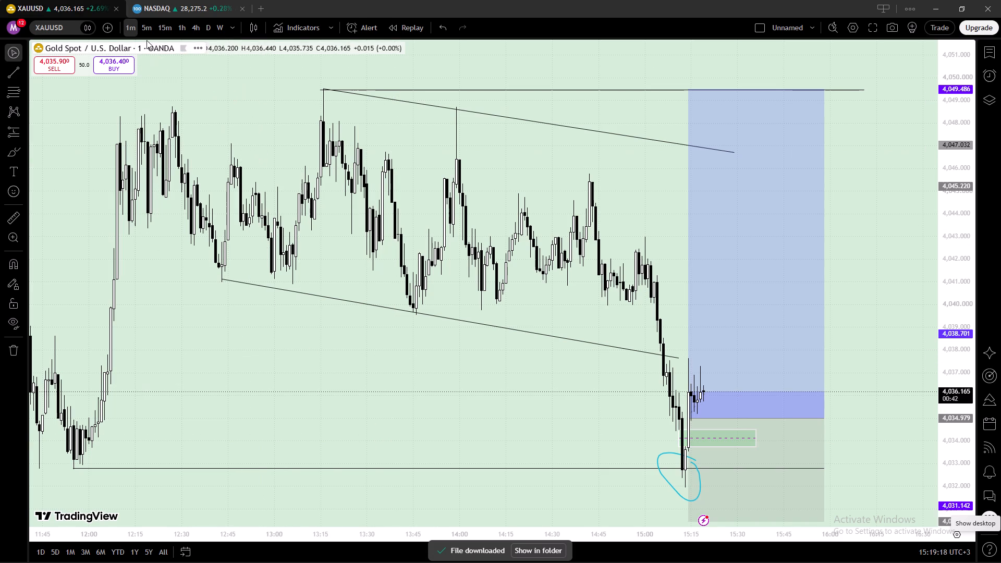
Switch the chart to the 5-minute timeframe to view the marked setup within the wider move.
left_click(144, 26)
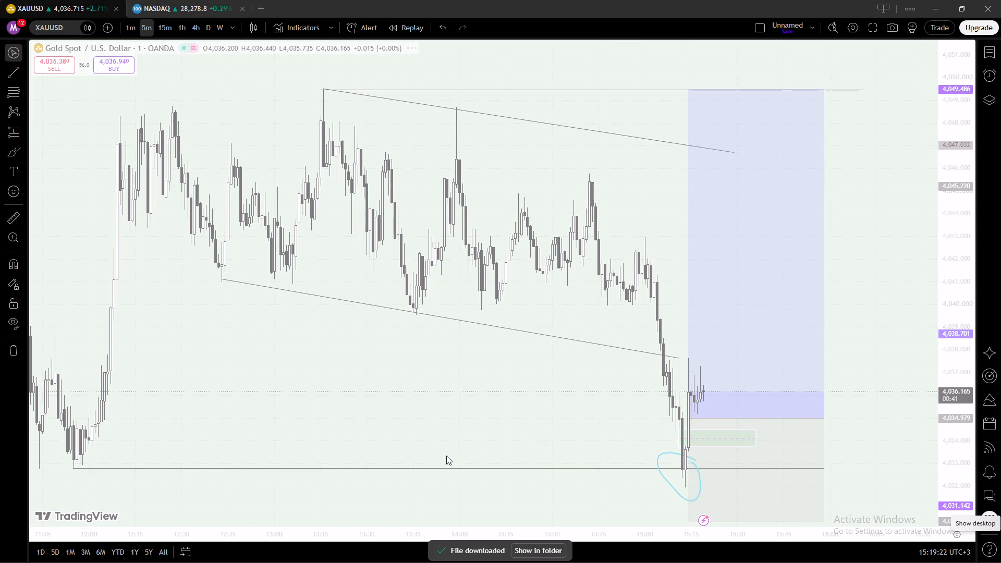
left_click_drag(446, 456, 438, 456)
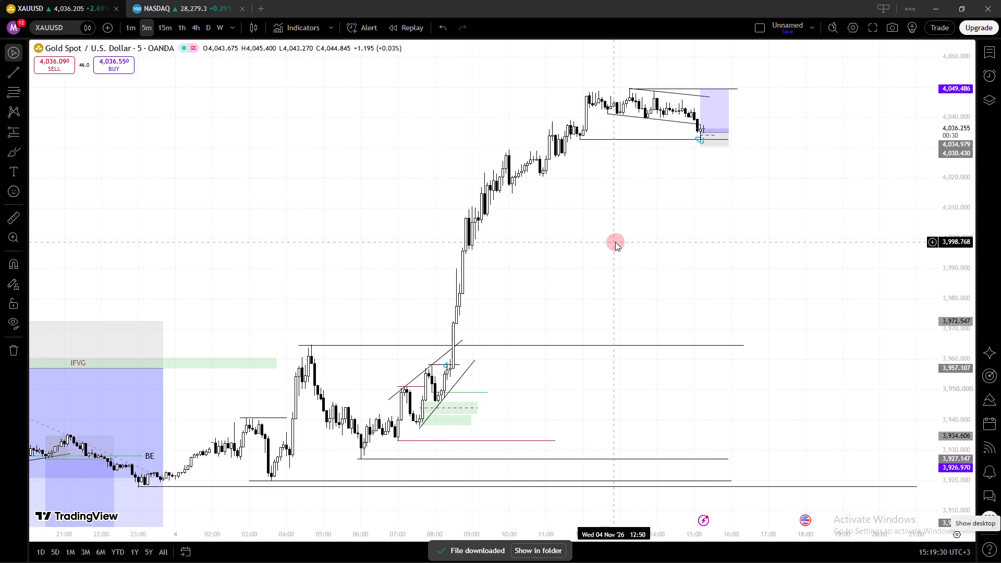
Return to the 1-minute timeframe and draw a horizontal trendline from the 15:00 swing high at about 4,043.006, extended to about 16:03.
scroll(615, 242, "up", 6)
scroll(615, 242, "up", 20)
scroll(615, 242, "up", 3)
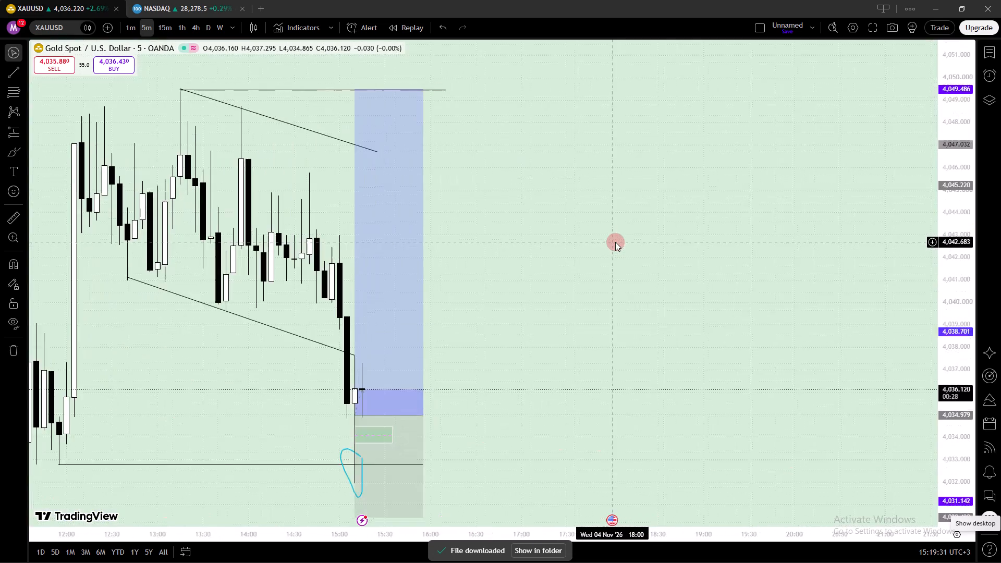
scroll(615, 242, "down", 7)
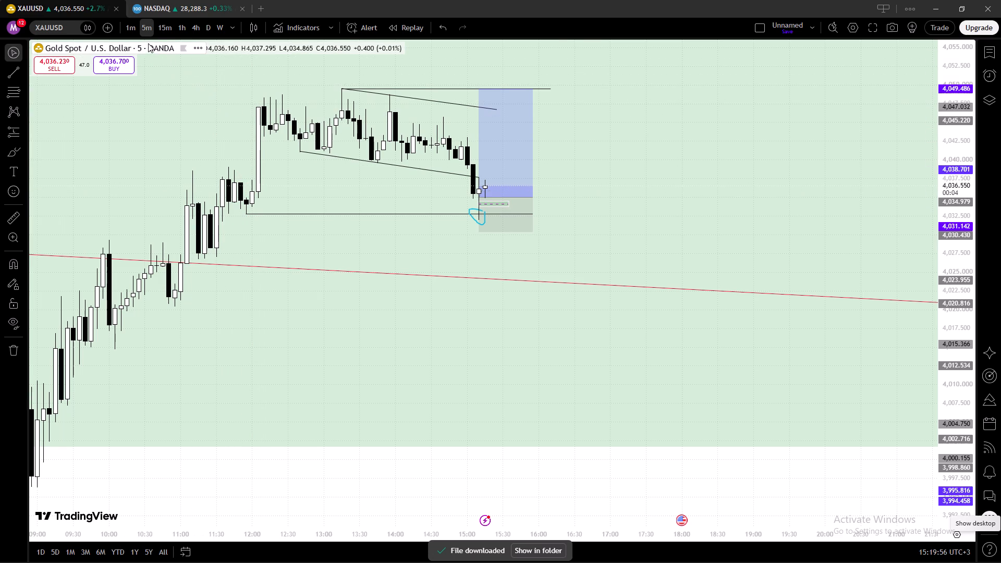
left_click(132, 29)
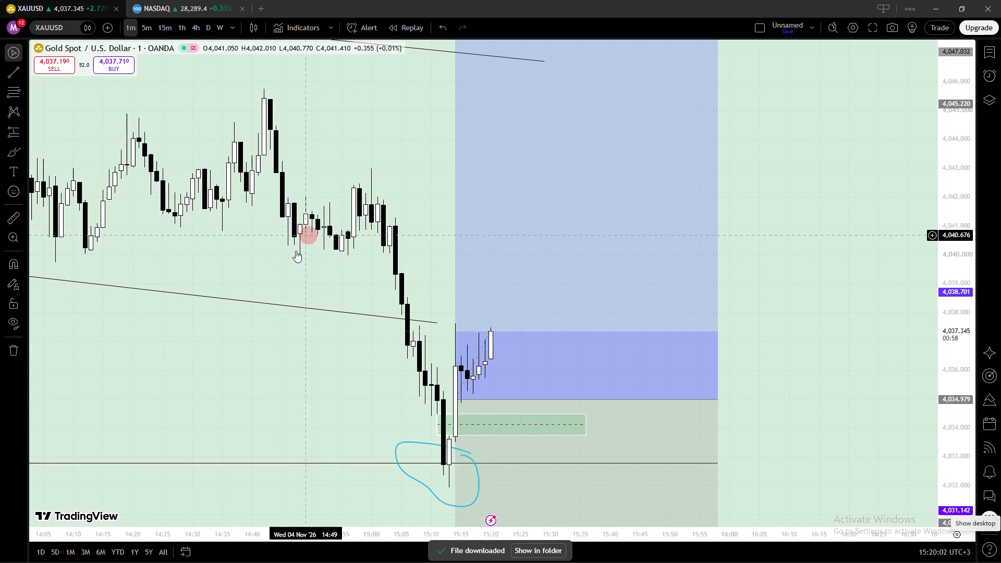
left_click(16, 74)
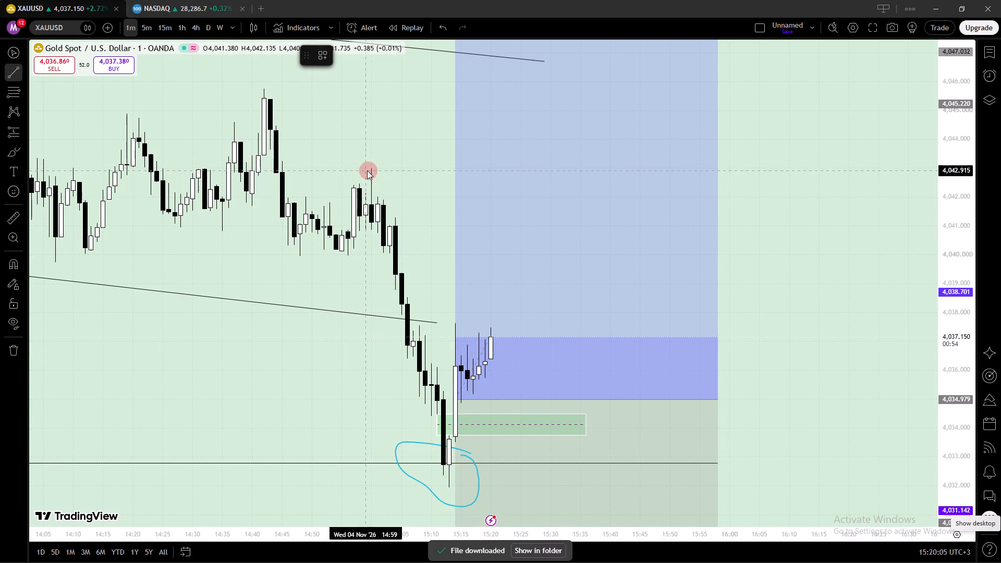
left_click(372, 168)
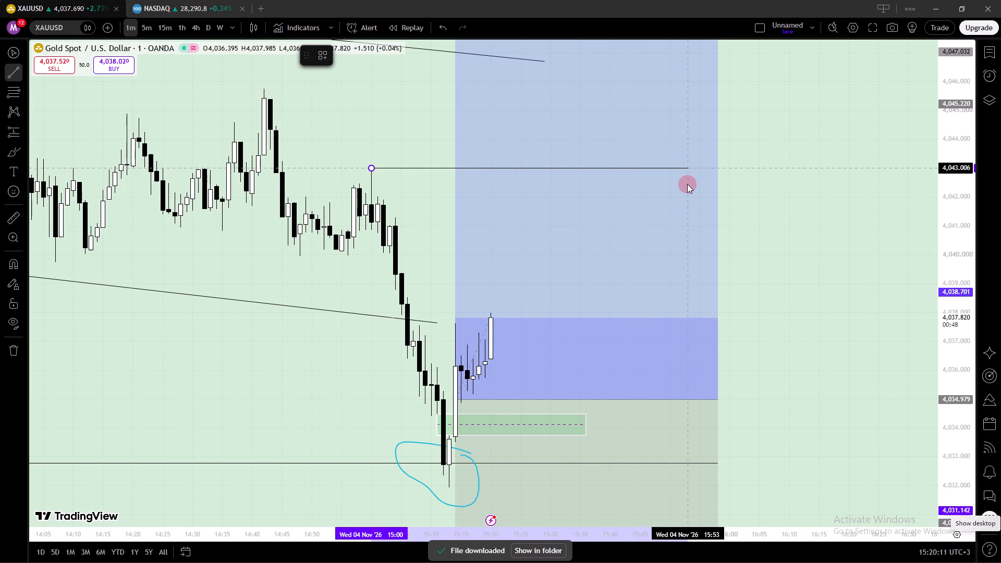
left_click_drag(686, 175, 726, 175, "shift")
left_click_drag(718, 223, 754, 223)
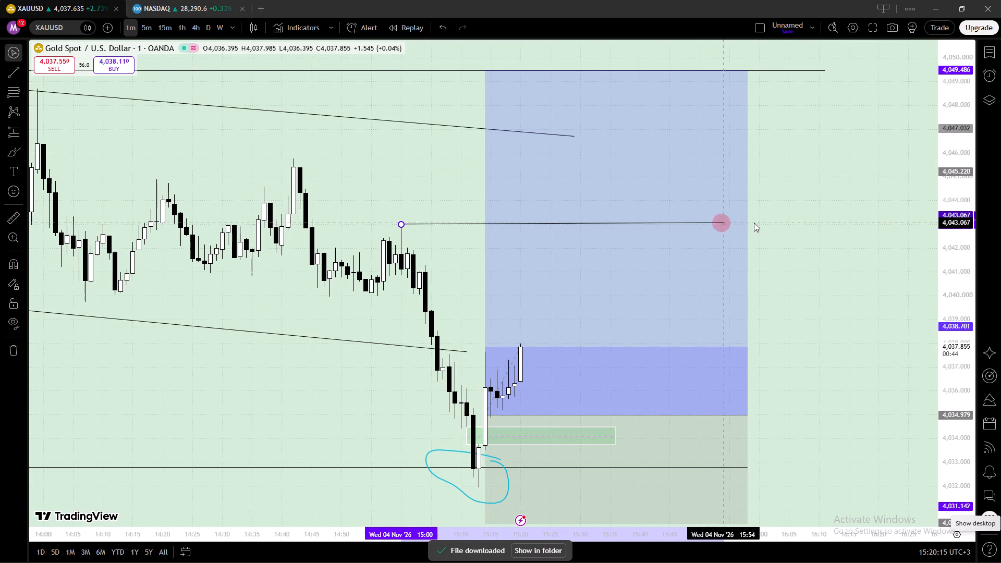
left_click_drag(754, 223, 778, 222)
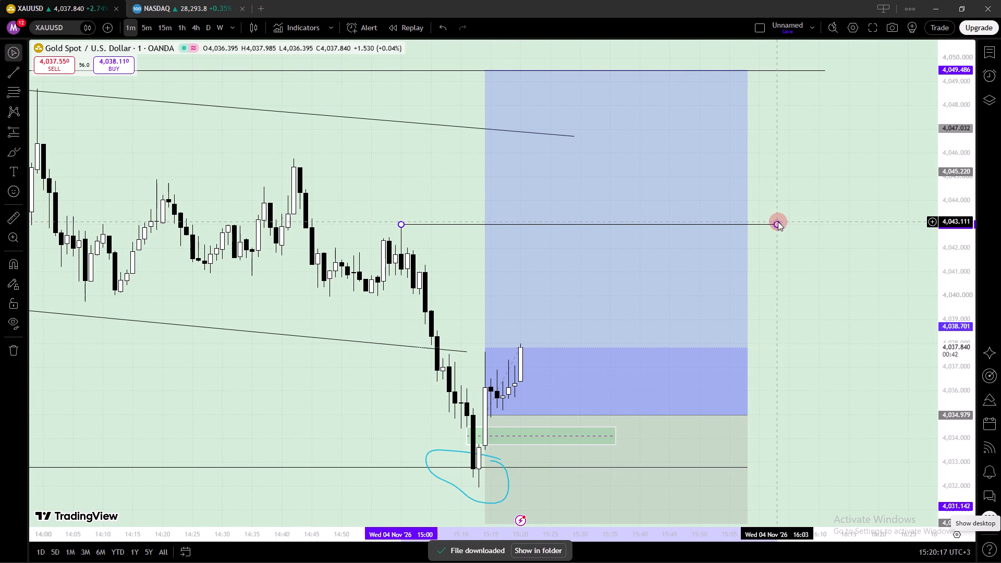
Label the horizontal line drawn from the 15:00 swing high with the text BE.
left_click(778, 222, "shift")
left_click(757, 222)
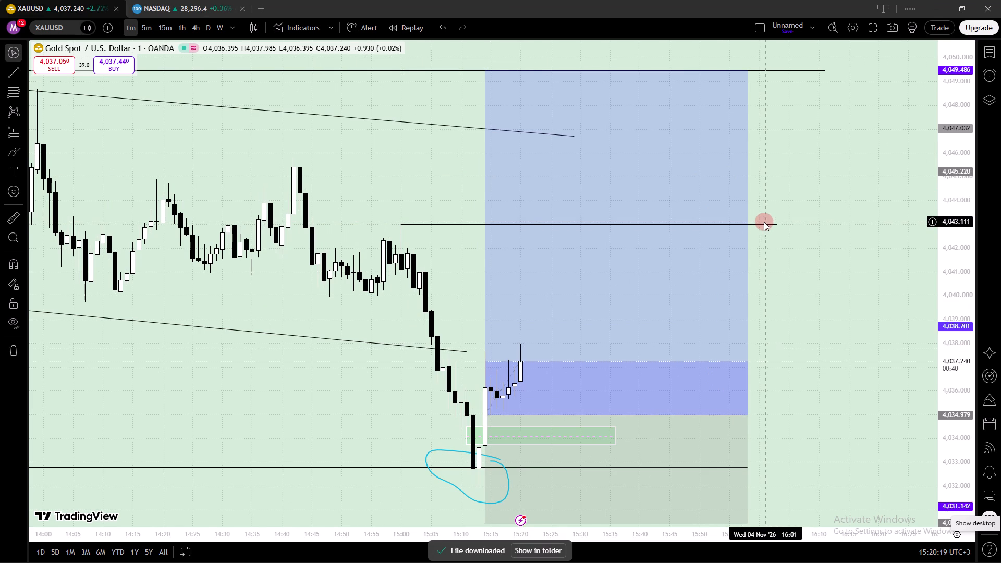
left_click(765, 225)
left_click(756, 224)
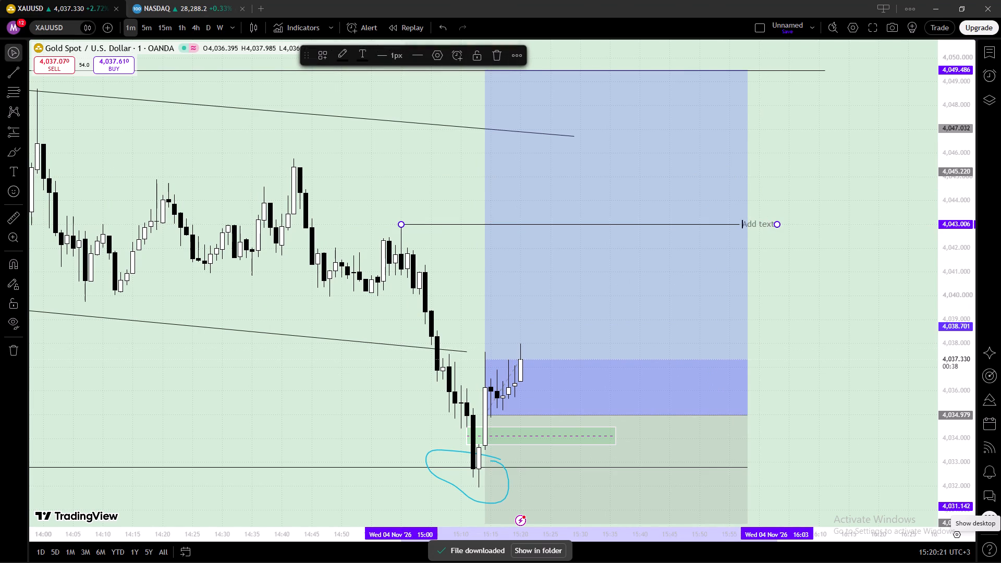
key("b")
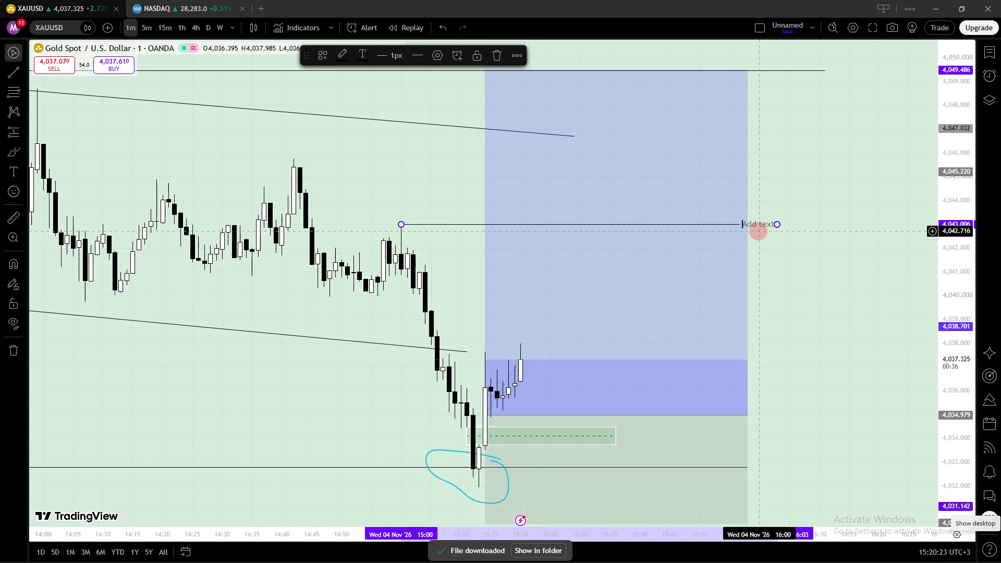
key("BackSpace")
key("b")
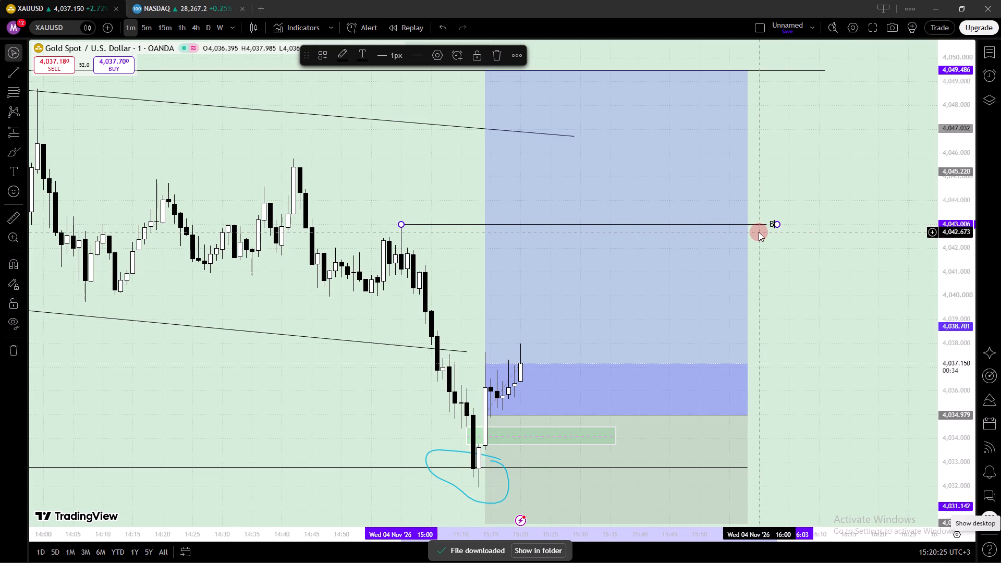
key("e")
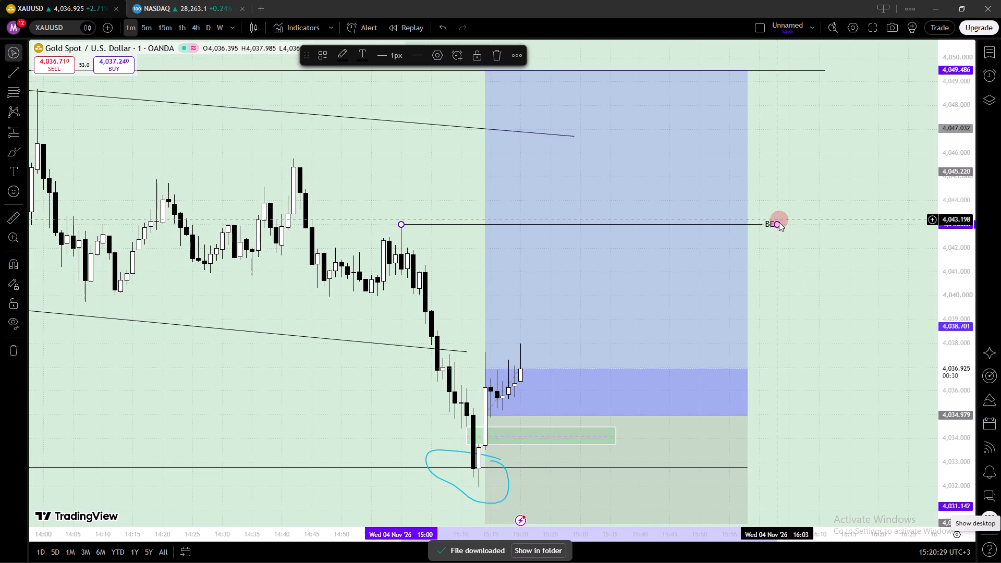
Shorten the BE line so its later end sits at about 16:01, keeping it horizontal, and deselect it.
left_click_drag(779, 222, 765, 224)
left_click(765, 224, "shift")
left_click(803, 280)
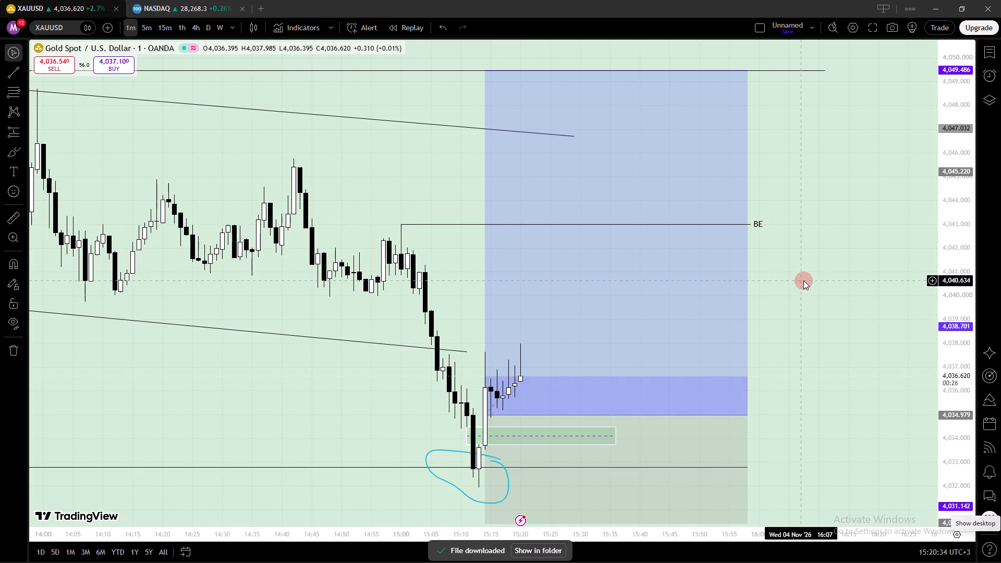
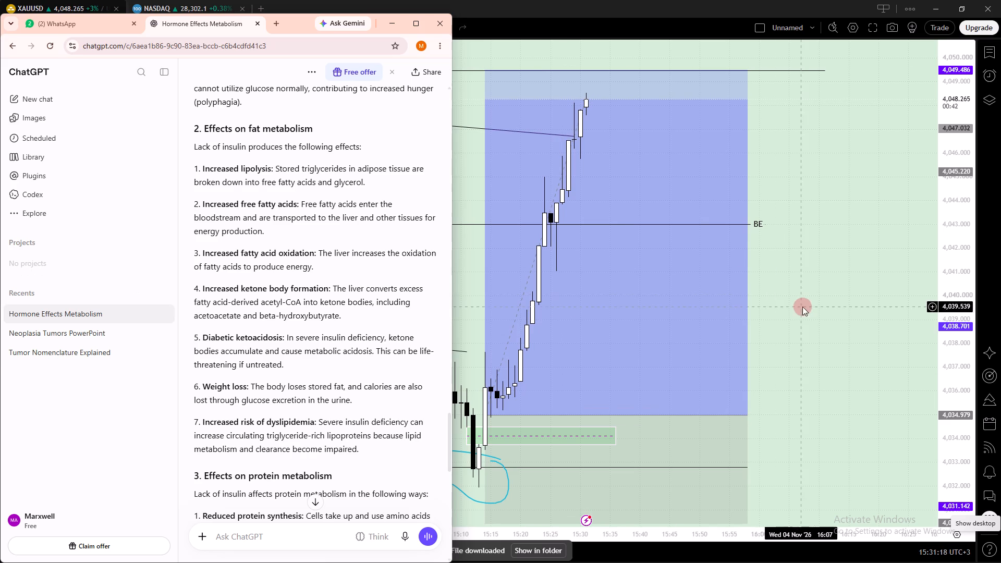
Return to the gold chart and label the green zone just below the long position's entry "IFVG".
left_click(550, 433)
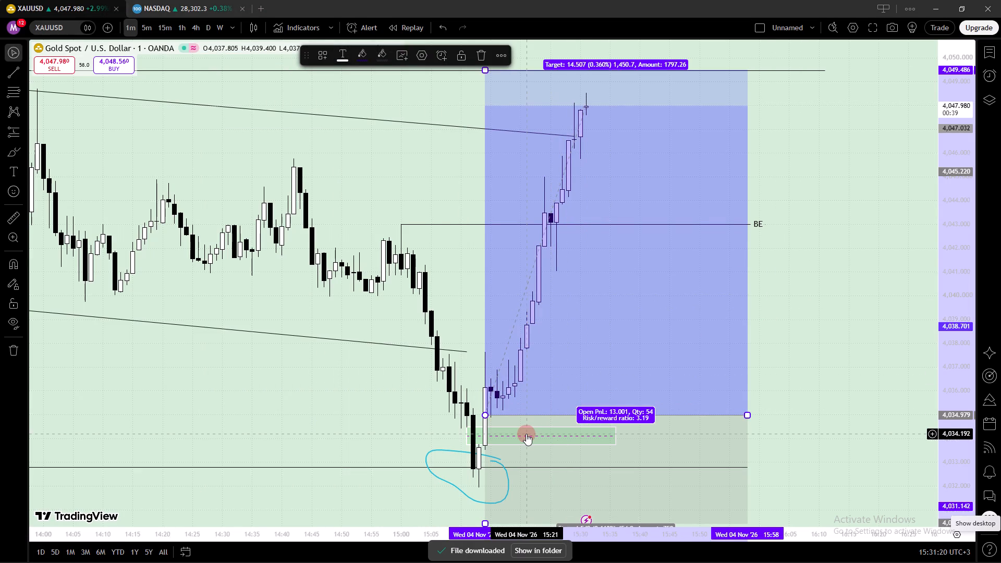
left_click(526, 434)
left_click(535, 442)
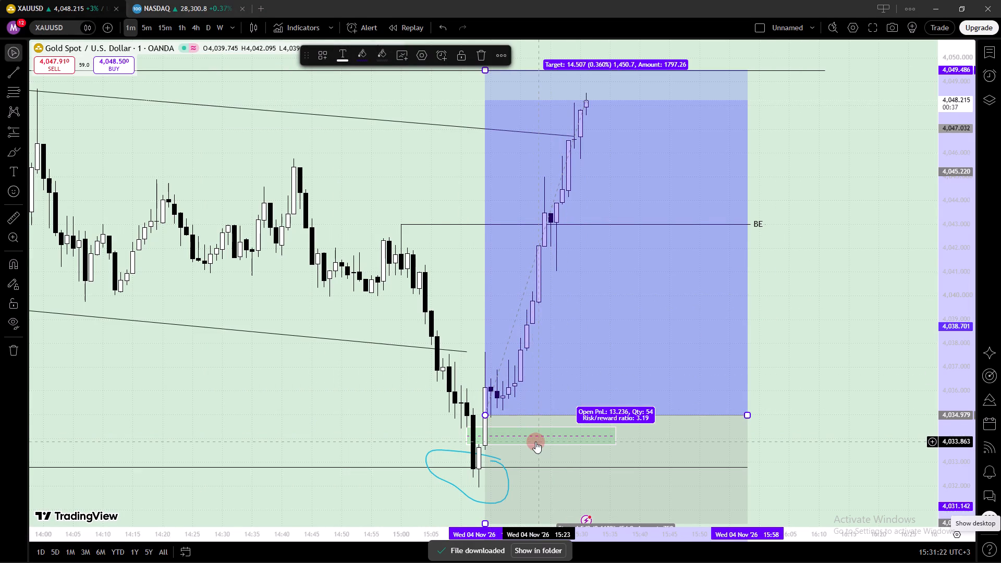
left_click(582, 444)
left_click(614, 438)
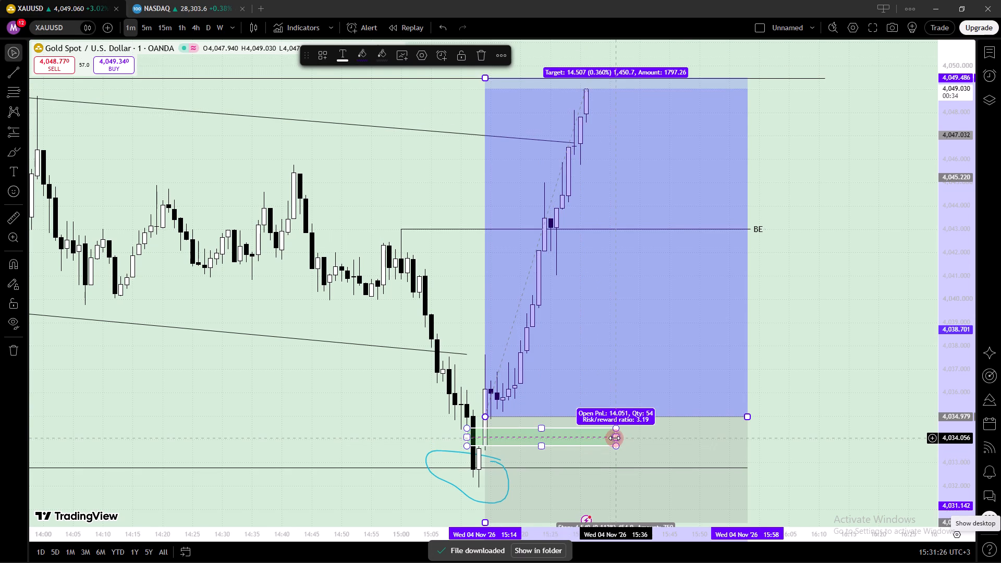
left_click(537, 436)
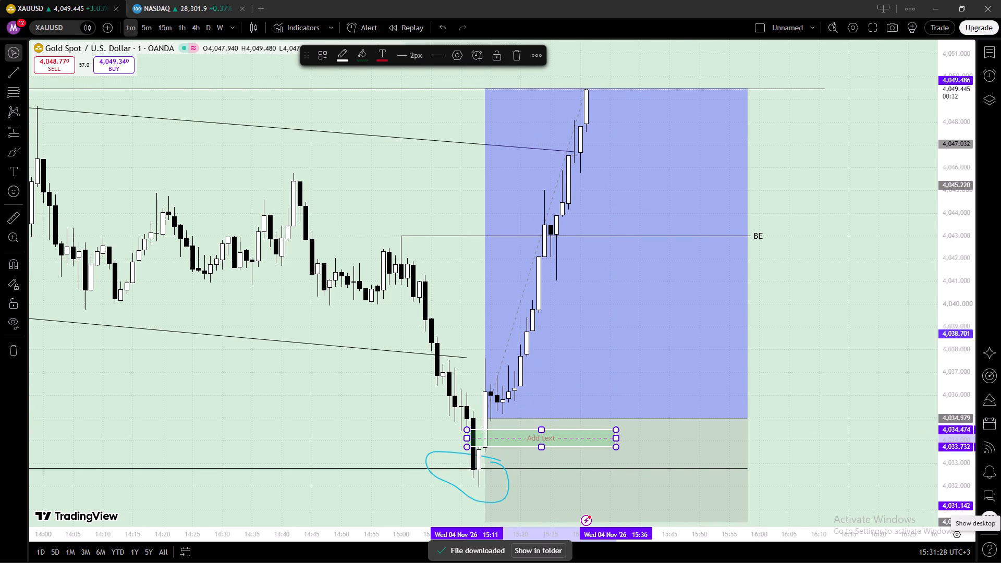
type("IFVG")
left_click(841, 438)
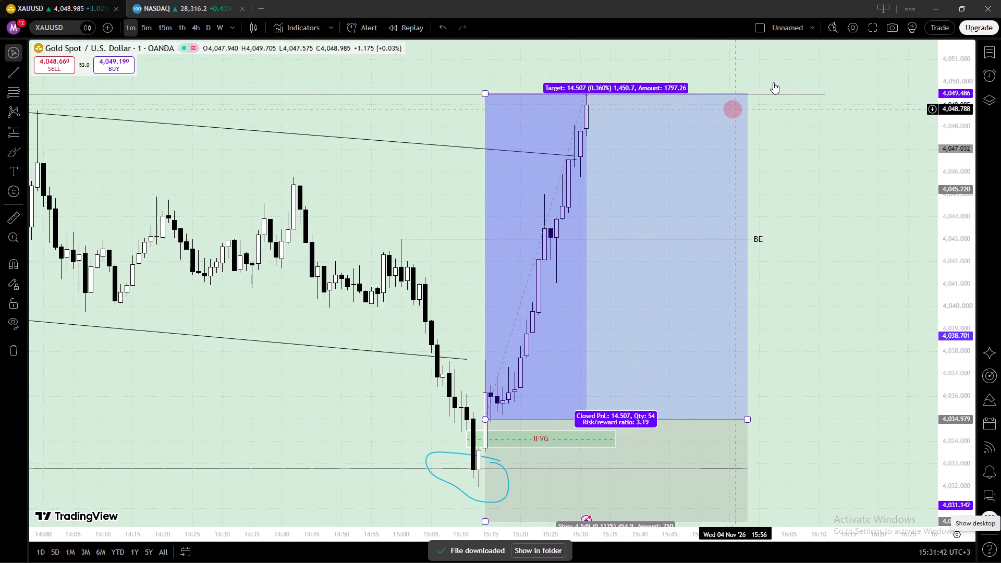
Download an image of the 1-minute gold chart with the labelled IFVG zone.
left_click(888, 23)
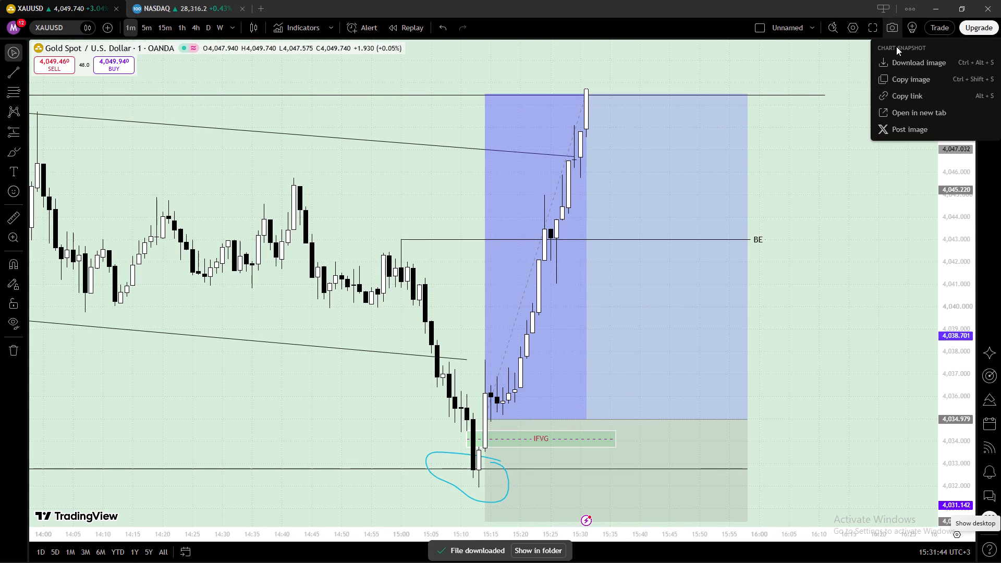
left_click(904, 61)
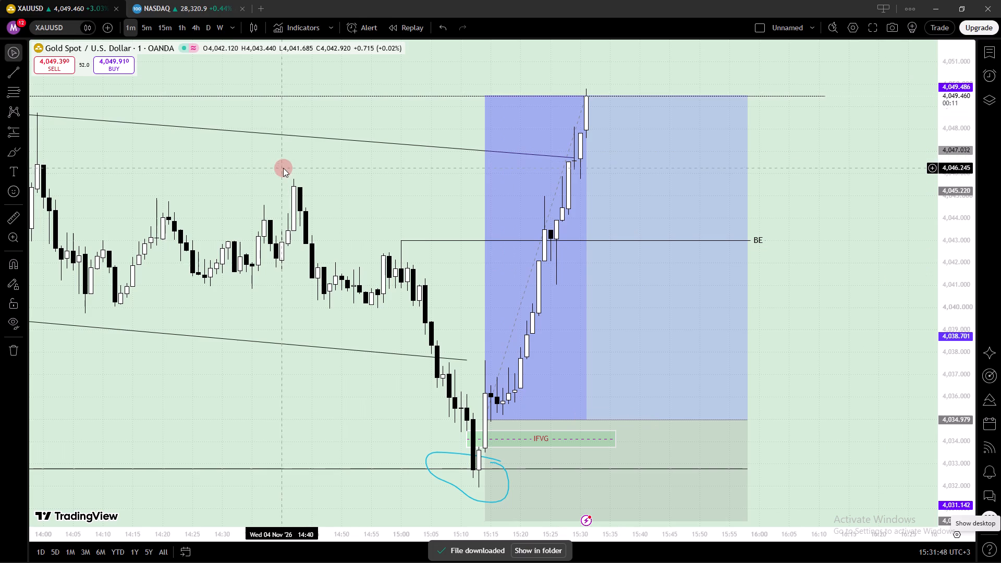
Download a second gold chart image covering a wider span, back to about 11:45, with the full channel and long position.
scroll(320, 232, "down", 12)
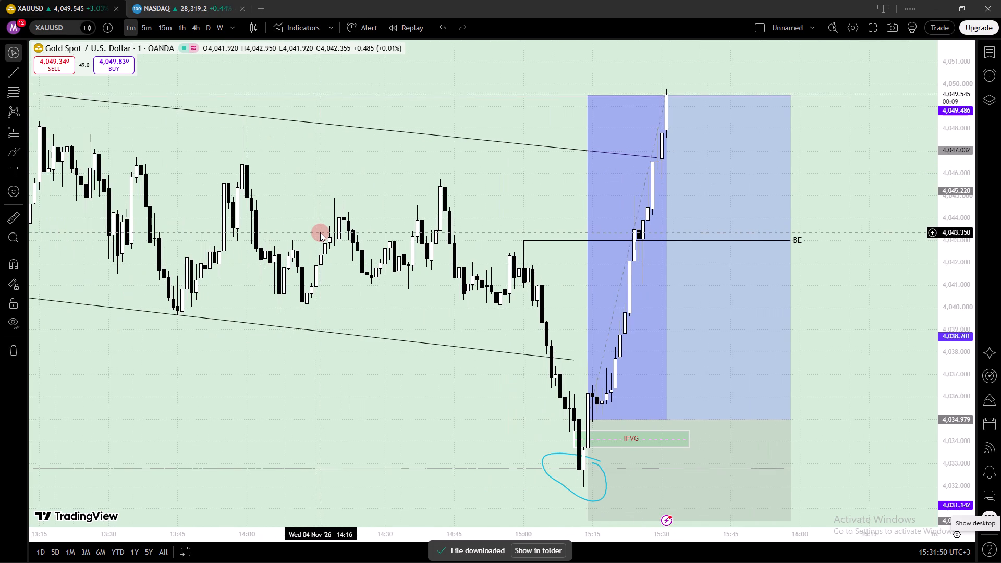
scroll(320, 232, "down", 7)
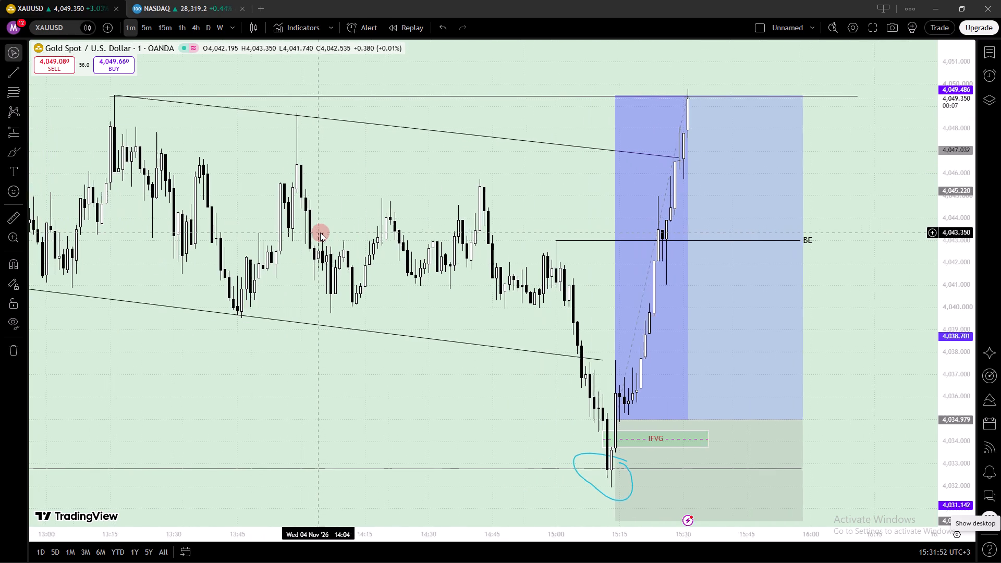
scroll(320, 232, "down", 4)
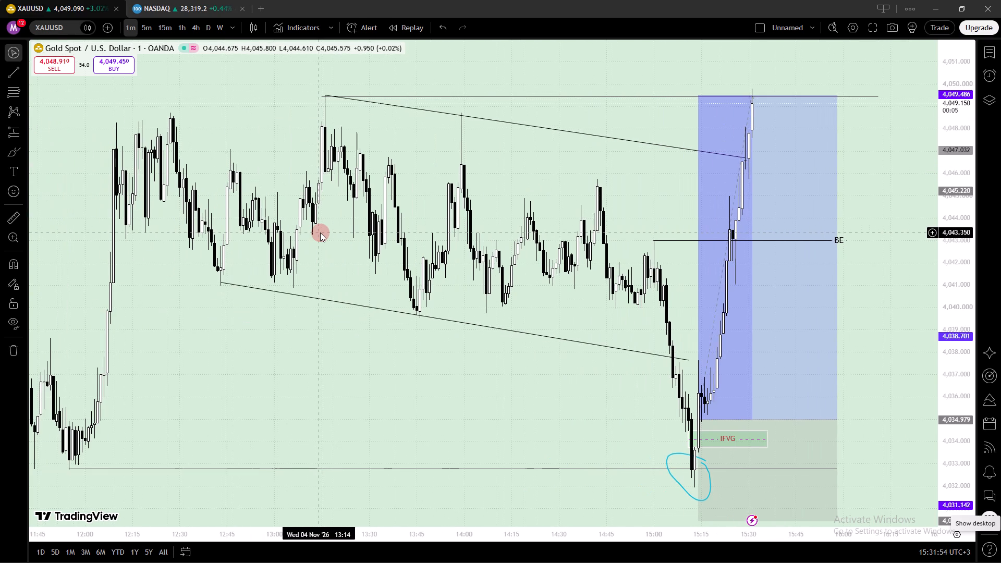
left_click(891, 29)
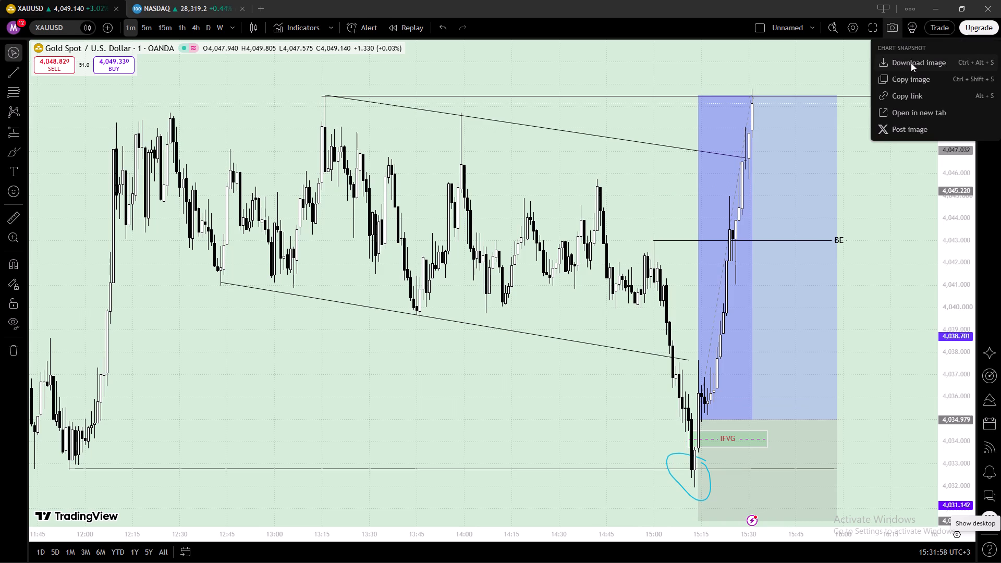
left_click(911, 63)
left_click(885, 220)
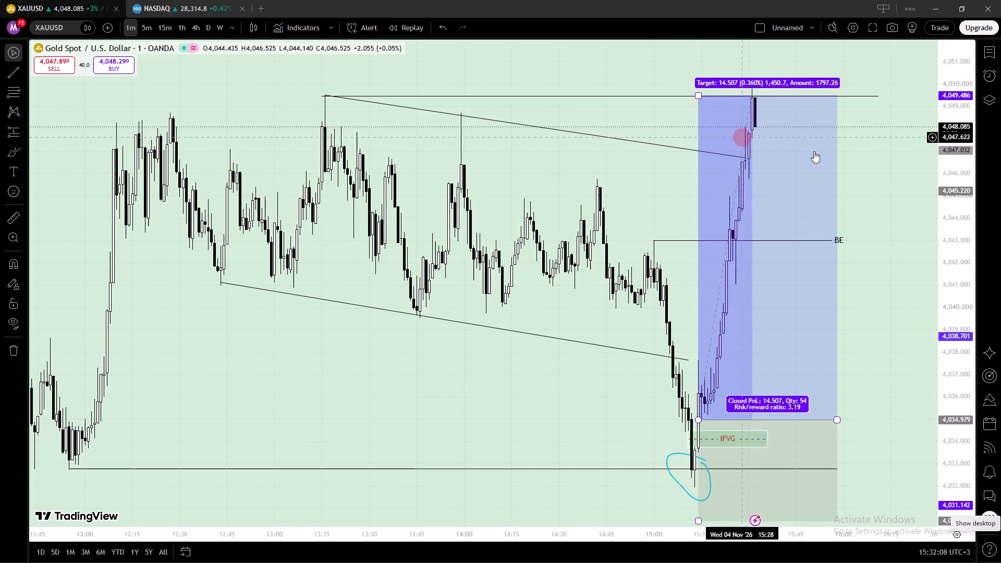
Examine gold's latest move around the long position's target on the 1-minute and 5-minute timeframes, ending on 1-minute.
scroll(860, 131, "up", 11)
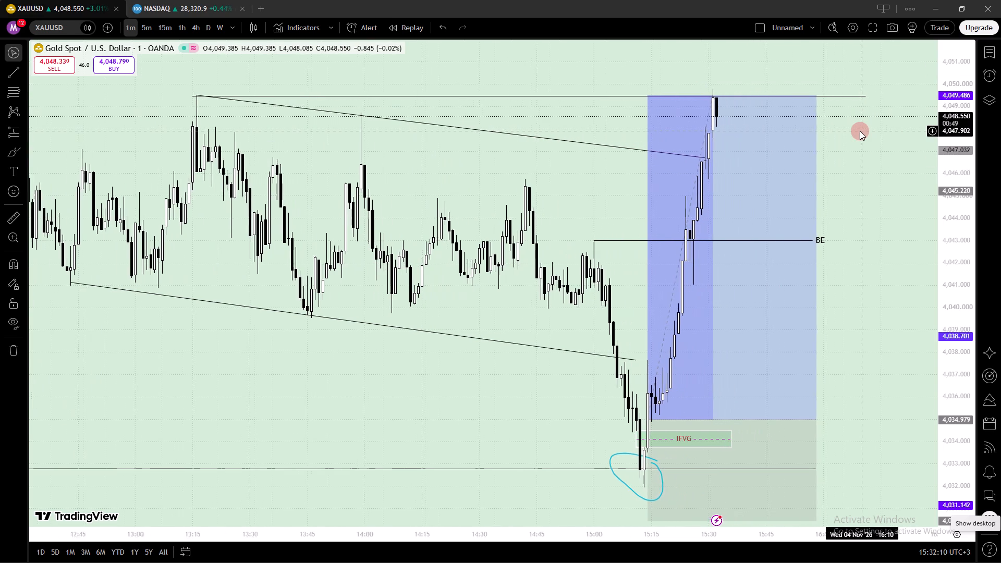
scroll(860, 131, "up", 7)
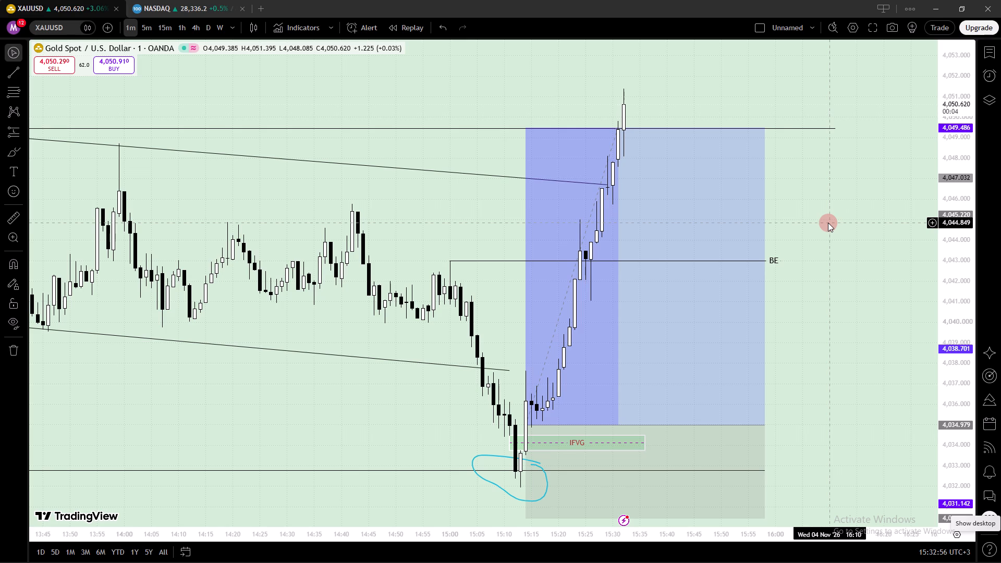
left_click(146, 31)
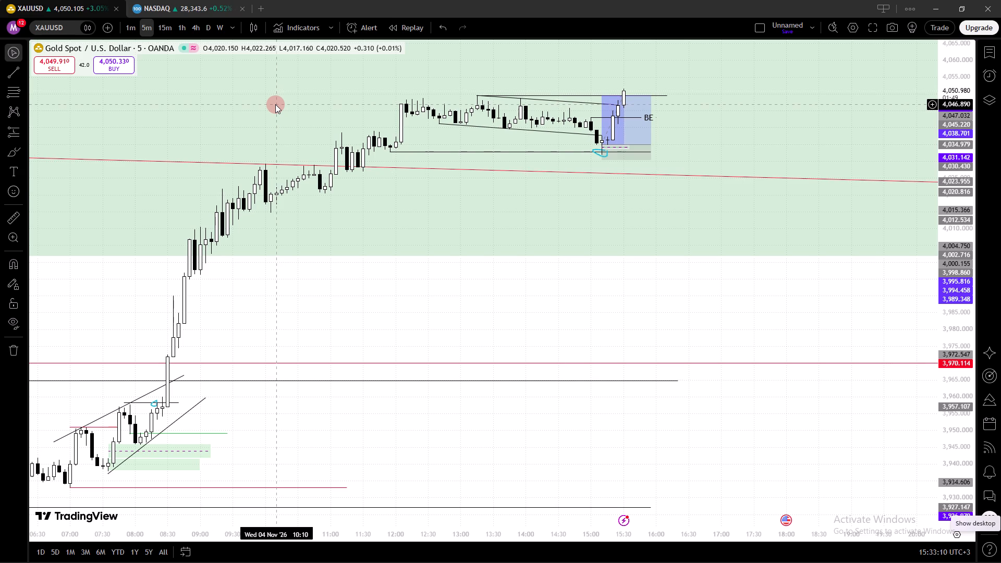
left_click(130, 26)
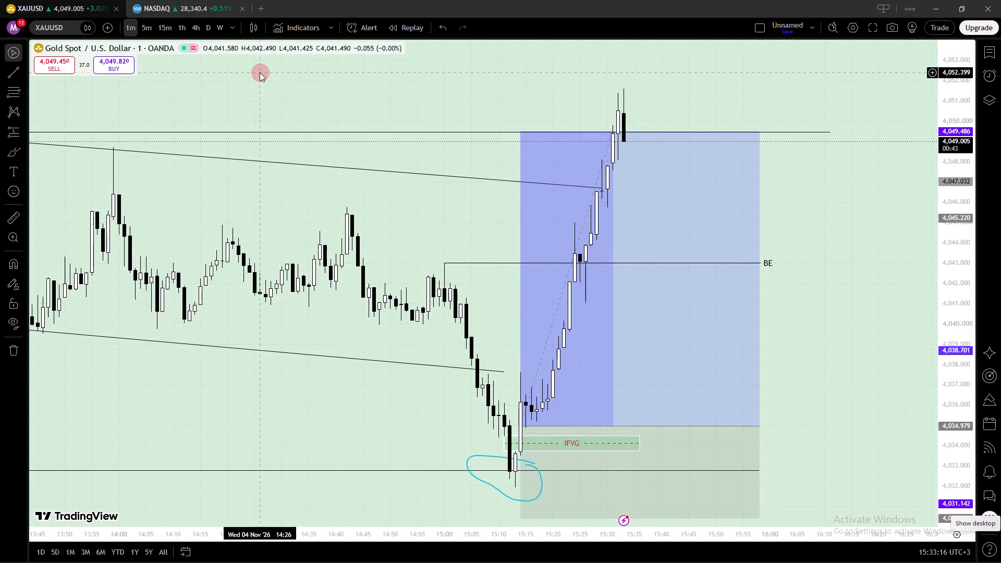
left_click_drag(259, 72, 251, 67)
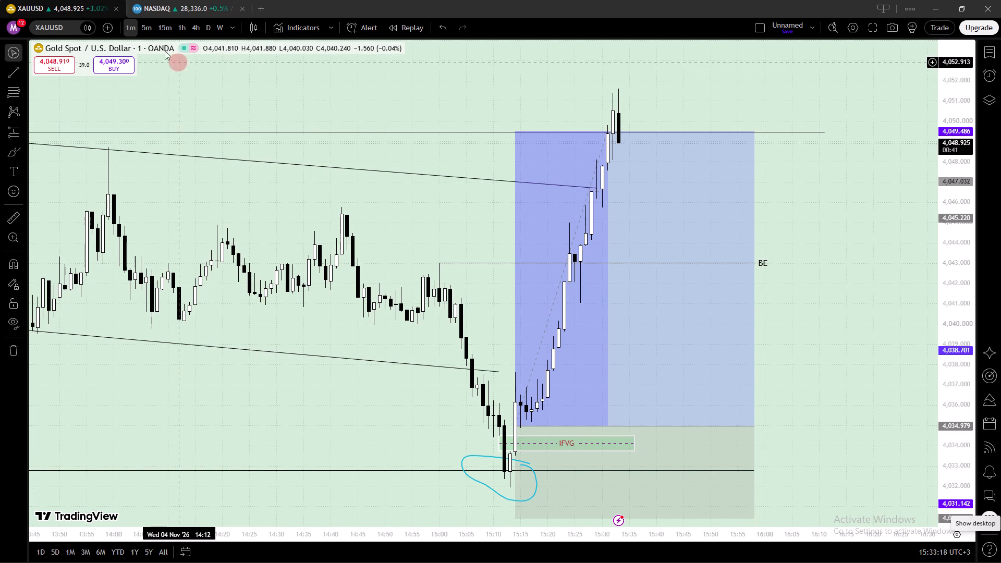
Switch to the NASDAQ chart, set it to the 15-minute timeframe and frame the recent price swings.
left_click(158, 10)
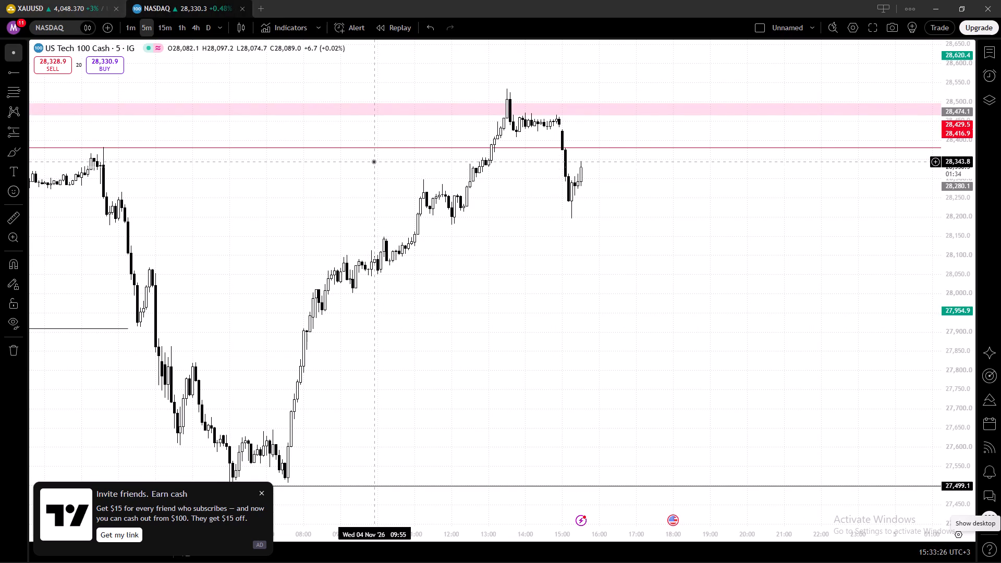
scroll(374, 162, "up", 1)
scroll(374, 162, "down", 3)
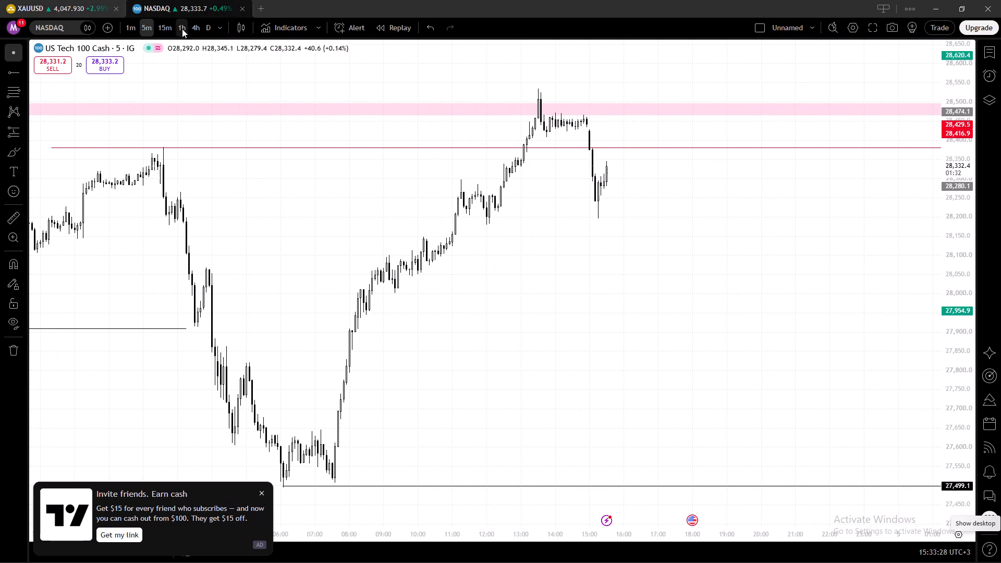
left_click(161, 26)
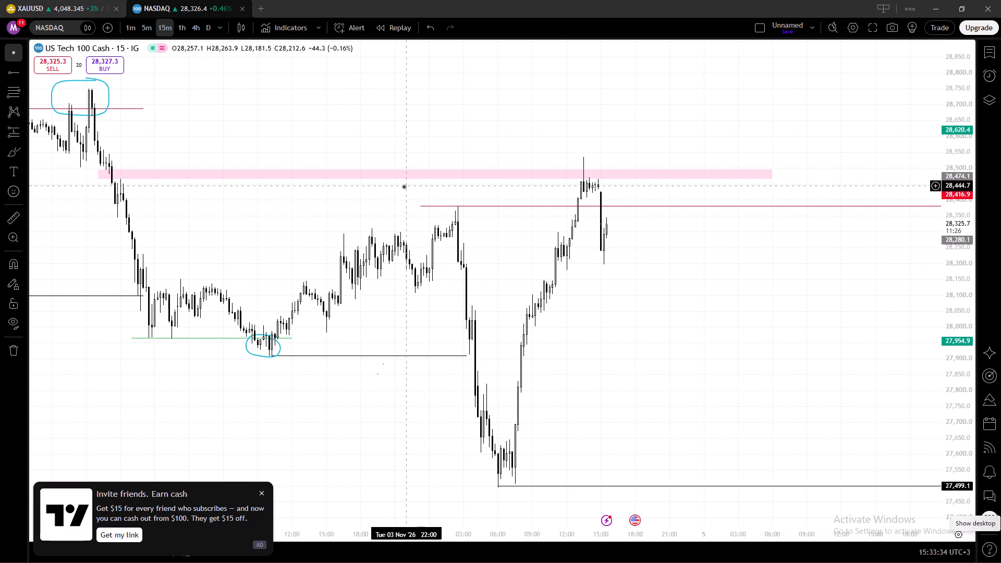
left_click_drag(324, 202, 339, 203)
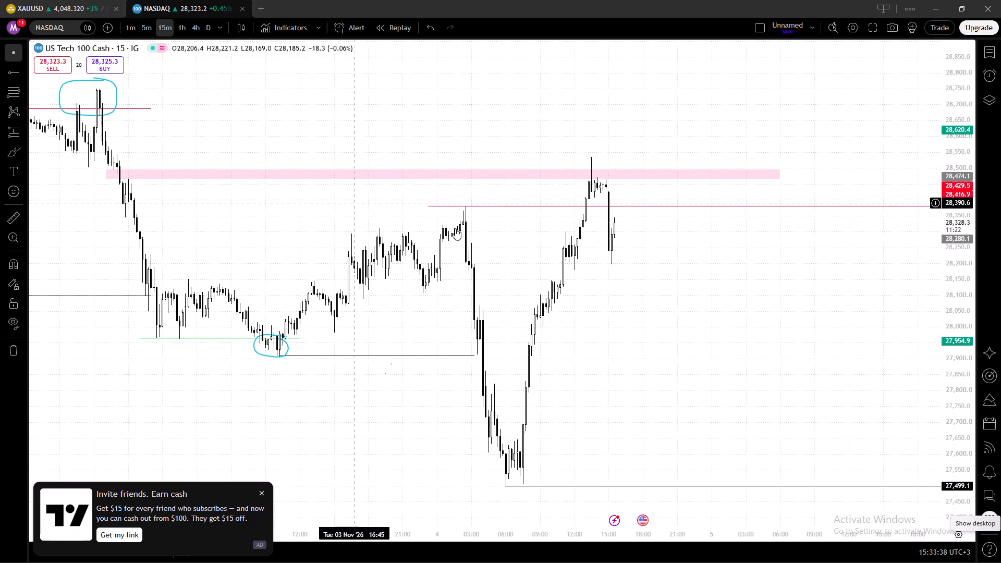
scroll(502, 222, "up", 6)
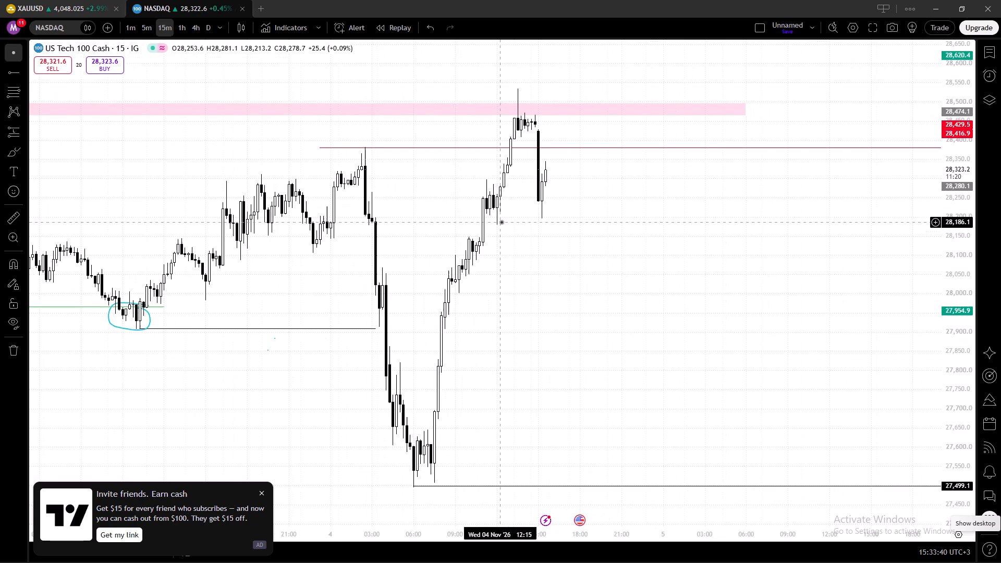
scroll(502, 222, "up", 2)
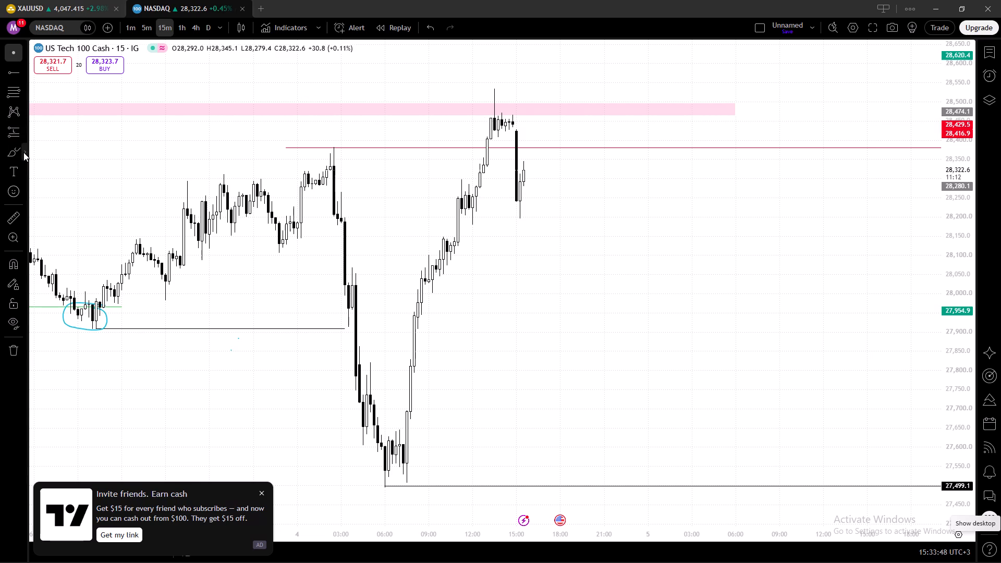
Draw a rectangle zone around the red level from about 28,355 to 28,404, stretched from about 12:30 to 21:00.
left_click(23, 152)
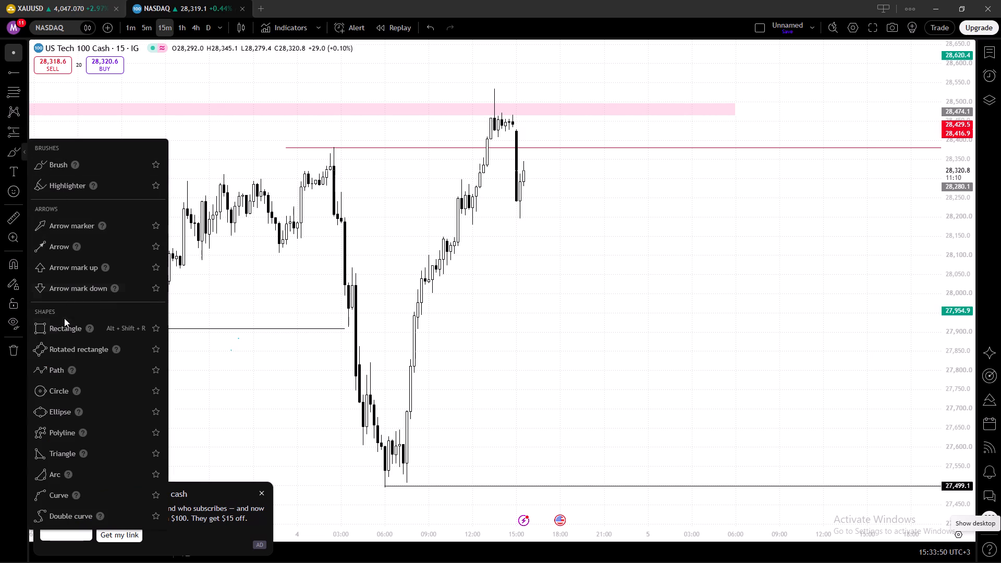
left_click(64, 323)
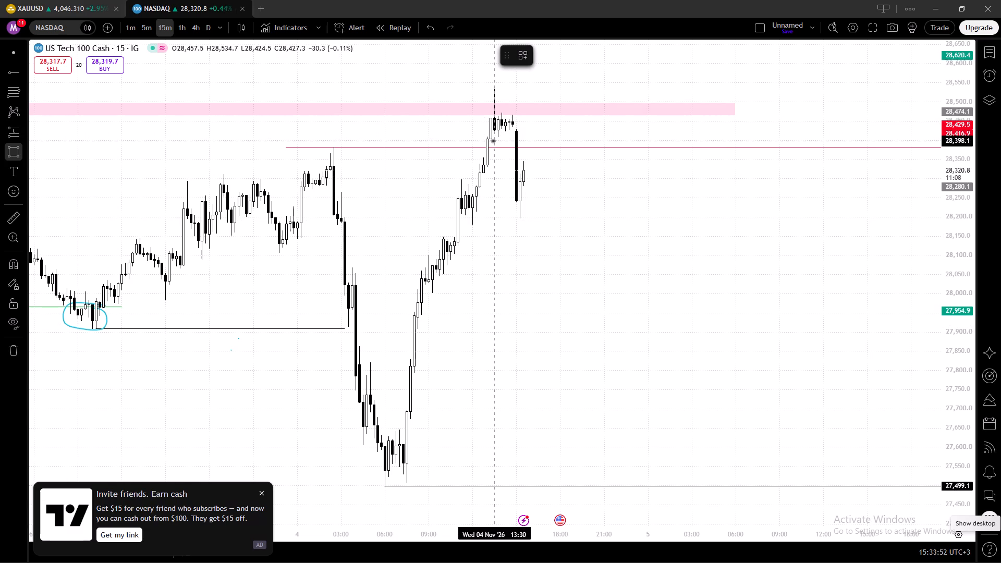
left_click(493, 139)
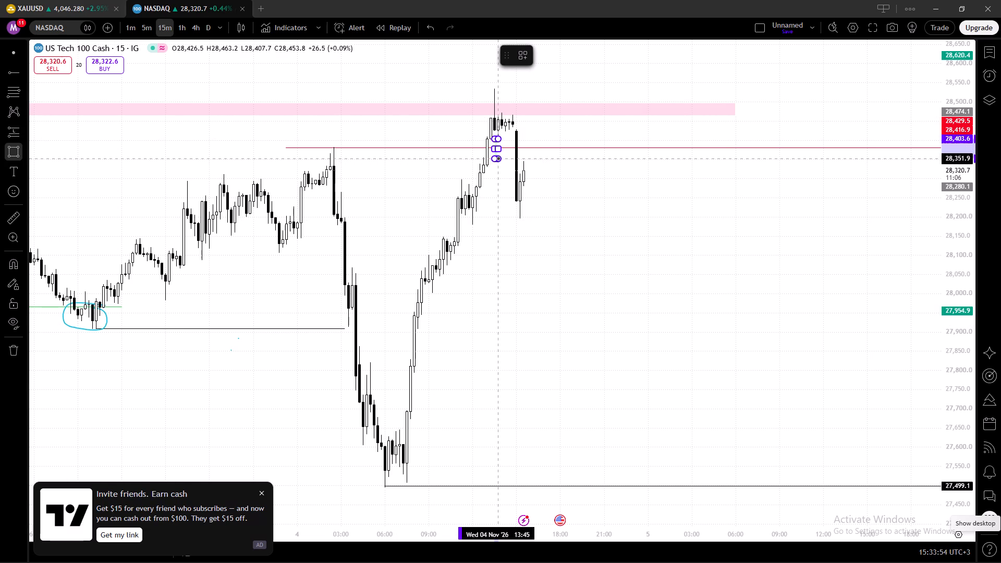
left_click(498, 157)
left_click_drag(498, 149, 598, 151)
left_click_drag(498, 148, 479, 146)
left_click(624, 215)
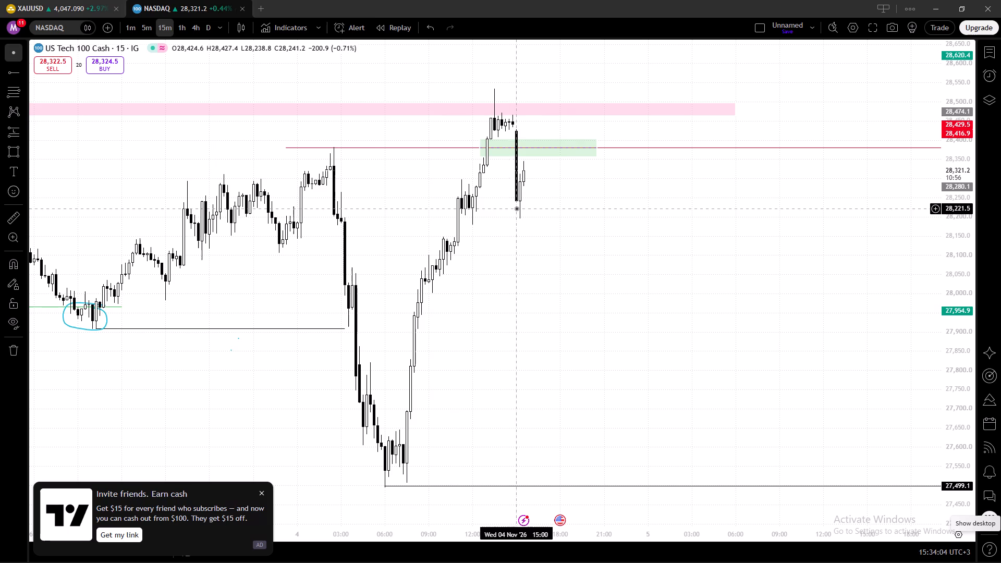
Place a short position on NASDAQ with entry at about 28,346.5, target at about 27,493 and stop at about 28,572.
left_click(22, 133)
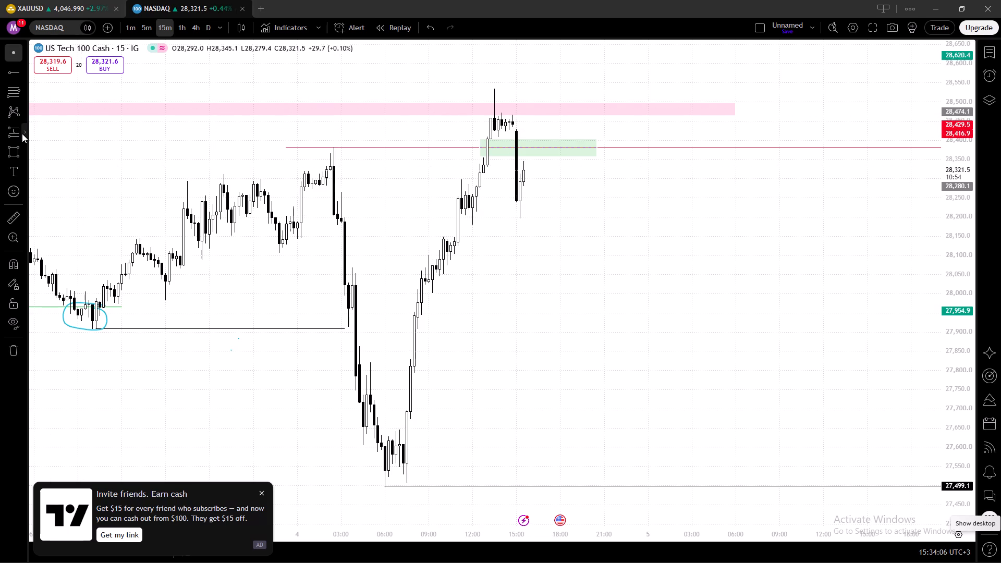
left_click(69, 168)
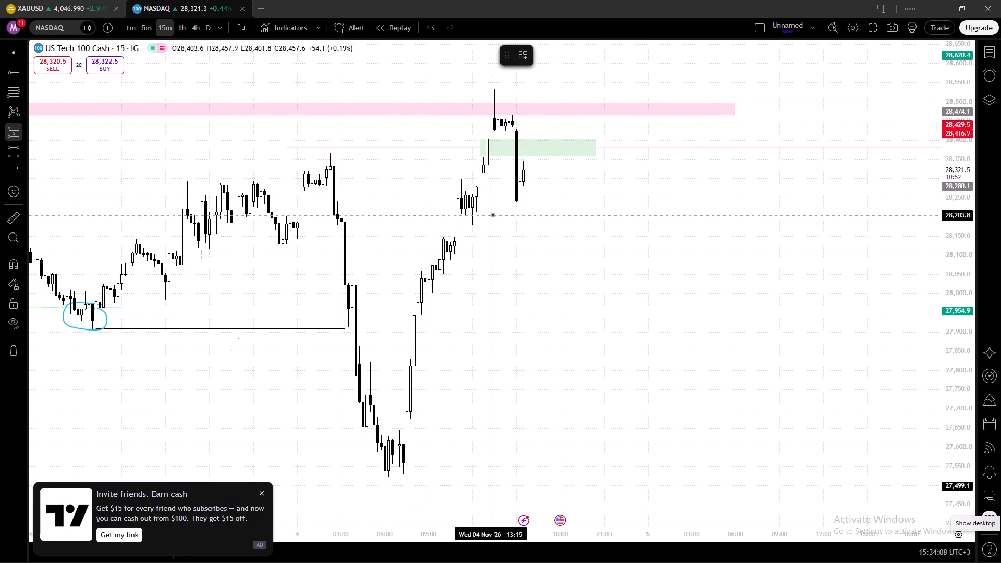
left_click(523, 161)
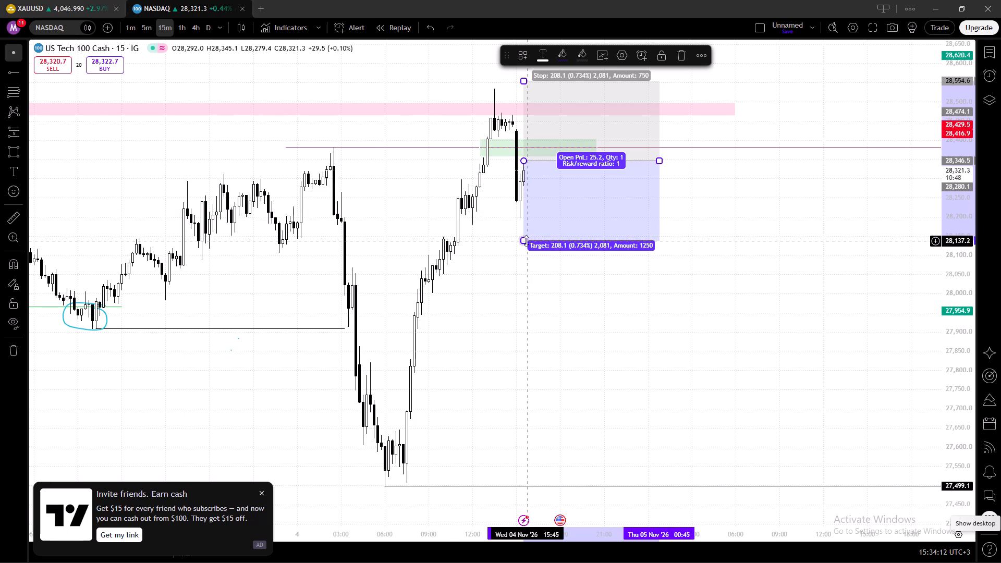
left_click_drag(526, 241, 507, 483)
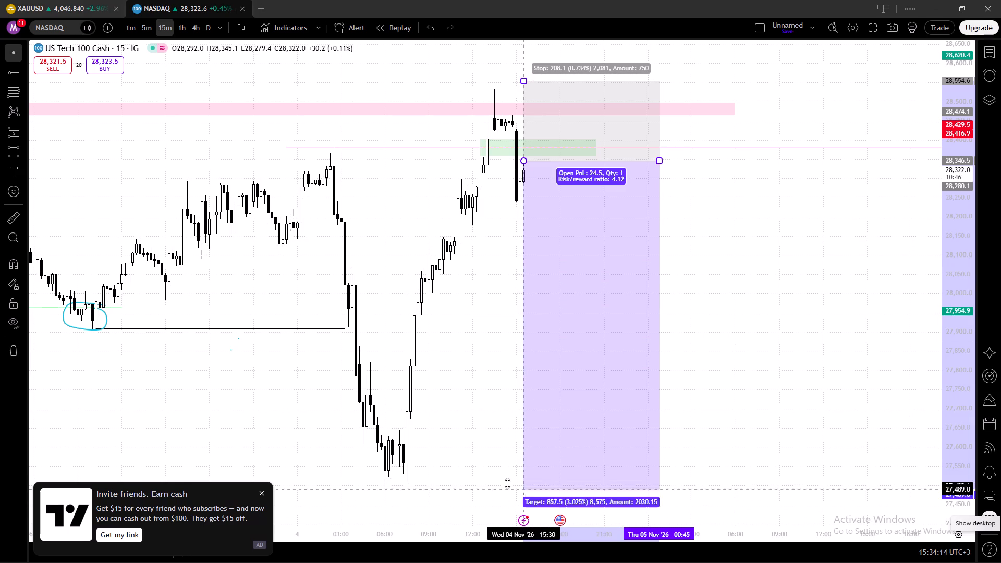
left_click_drag(507, 483, 507, 488)
left_click(487, 331)
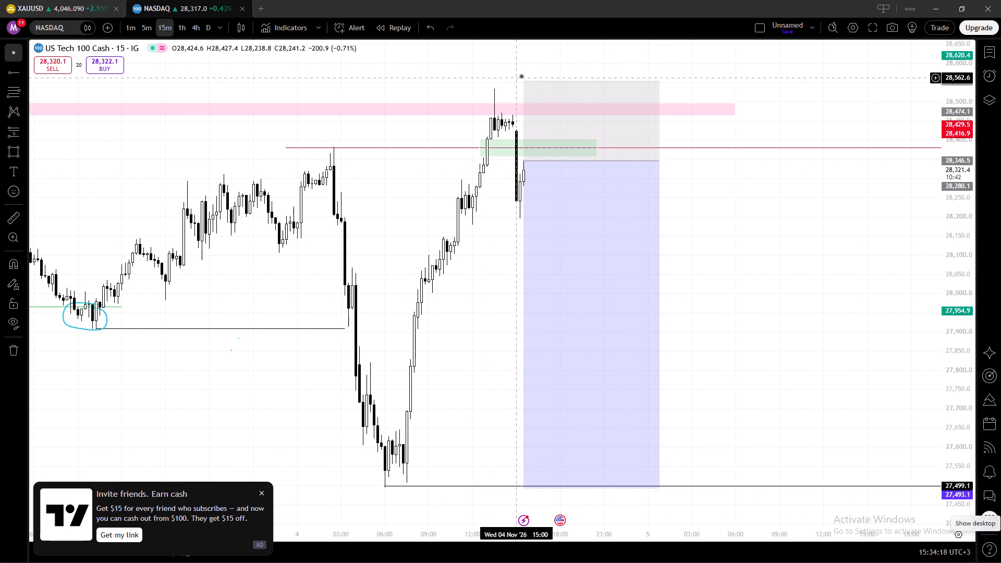
left_click_drag(521, 84, 519, 74)
left_click(692, 197)
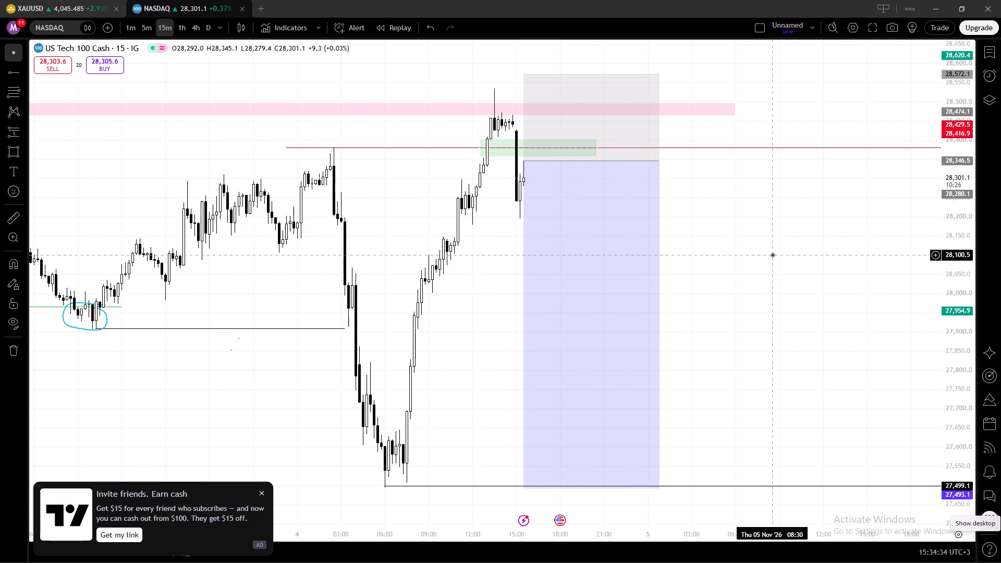
Move the NASDAQ short position's entry down to about 28,330 and raise its stop to about 28,582.
left_click_drag(595, 200, 593, 205)
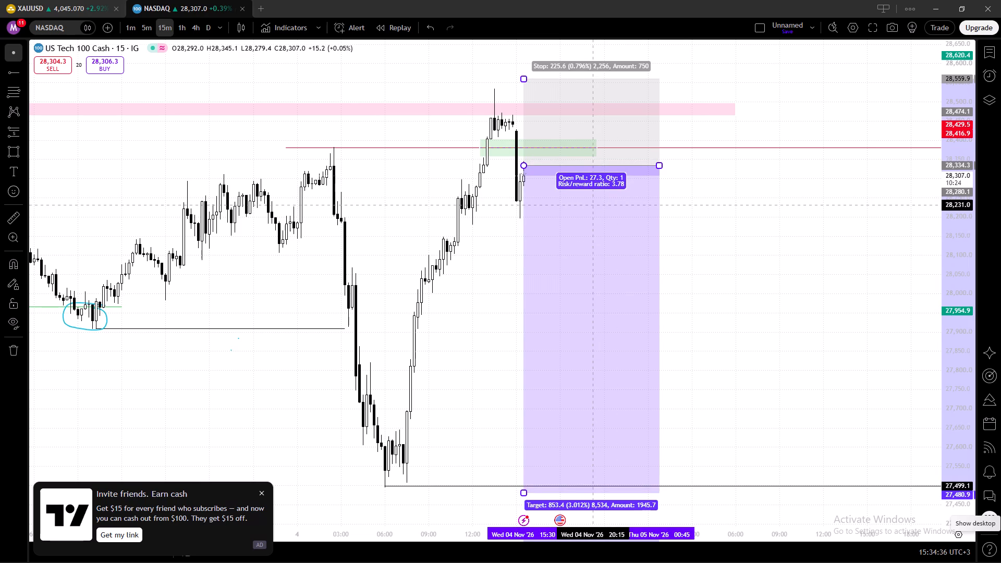
left_click_drag(593, 205, 590, 206)
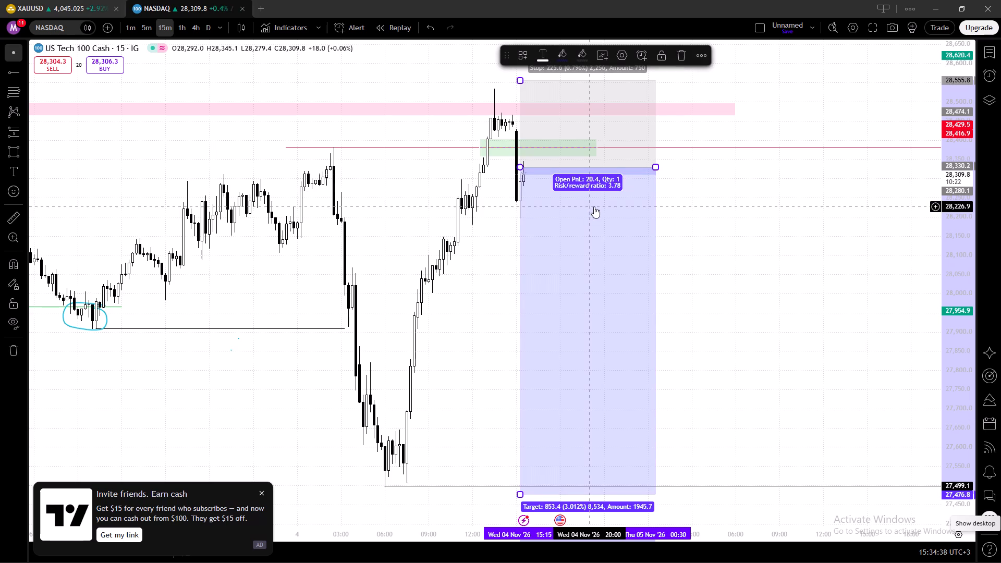
left_click(824, 235)
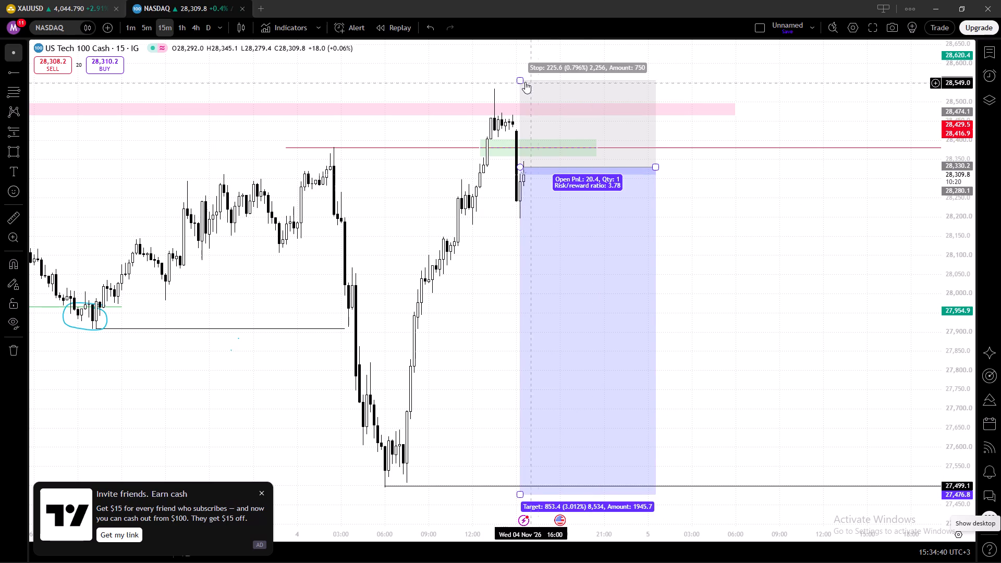
left_click_drag(520, 78, 519, 70)
left_click(798, 263)
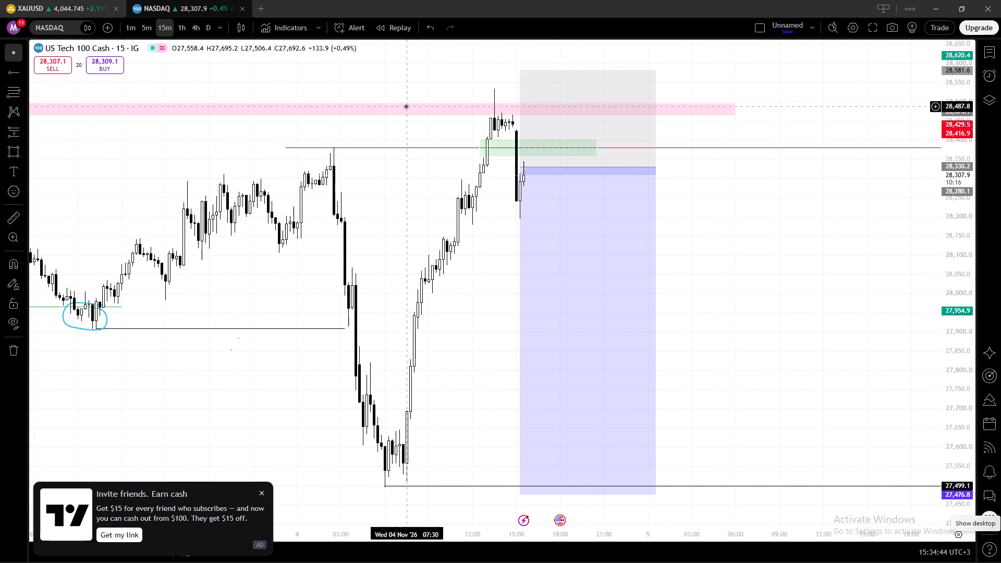
Switch back to the XAUUSD chart.
left_click(85, 0)
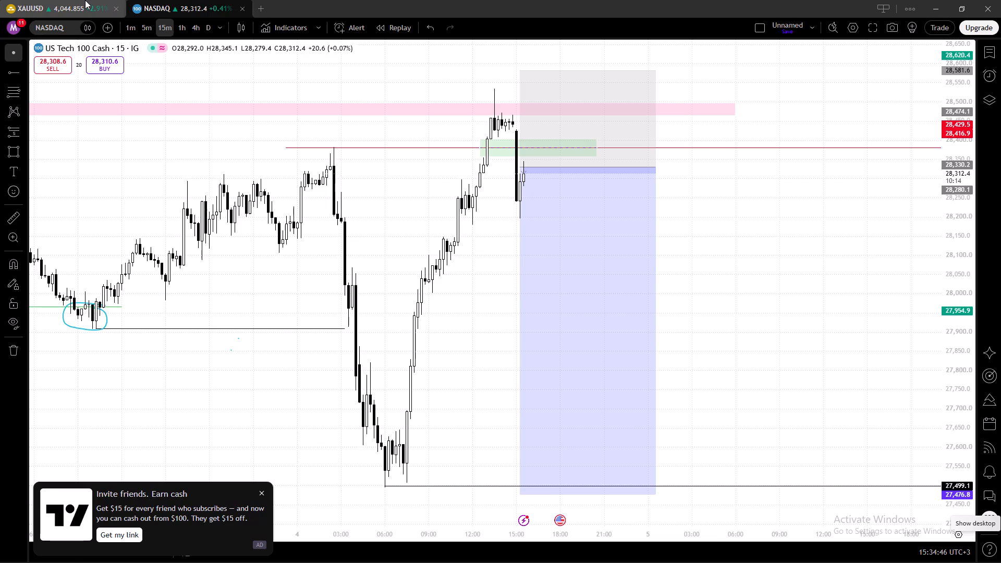
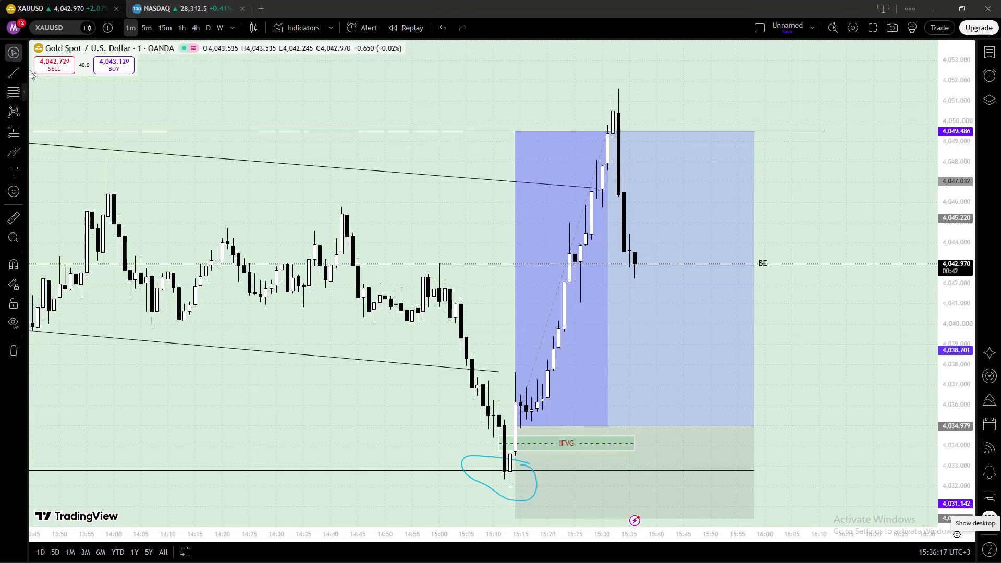
View the XAUUSD chart on the 5-minute timeframe and return to the 1-minute timeframe.
left_click(145, 23)
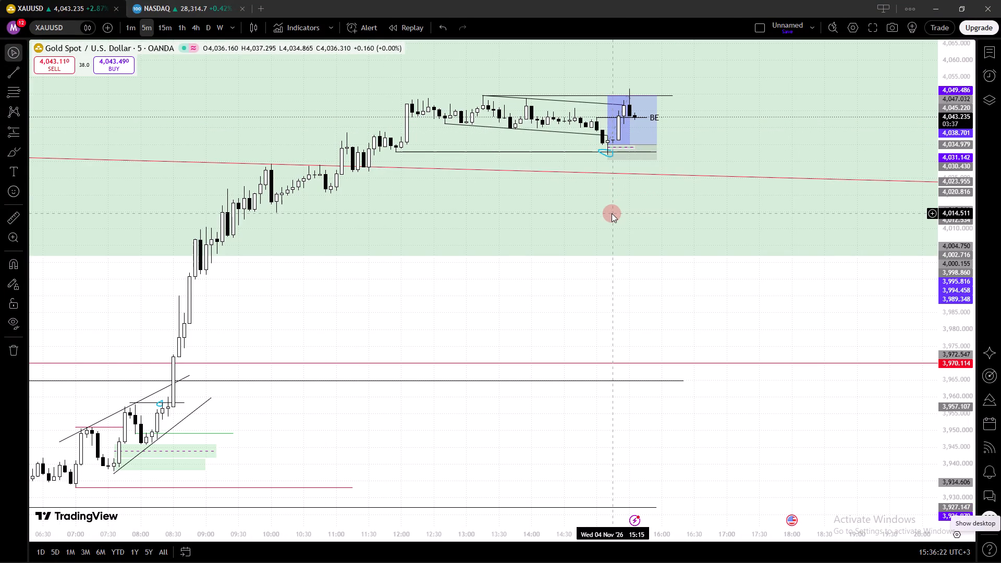
left_click(126, 28)
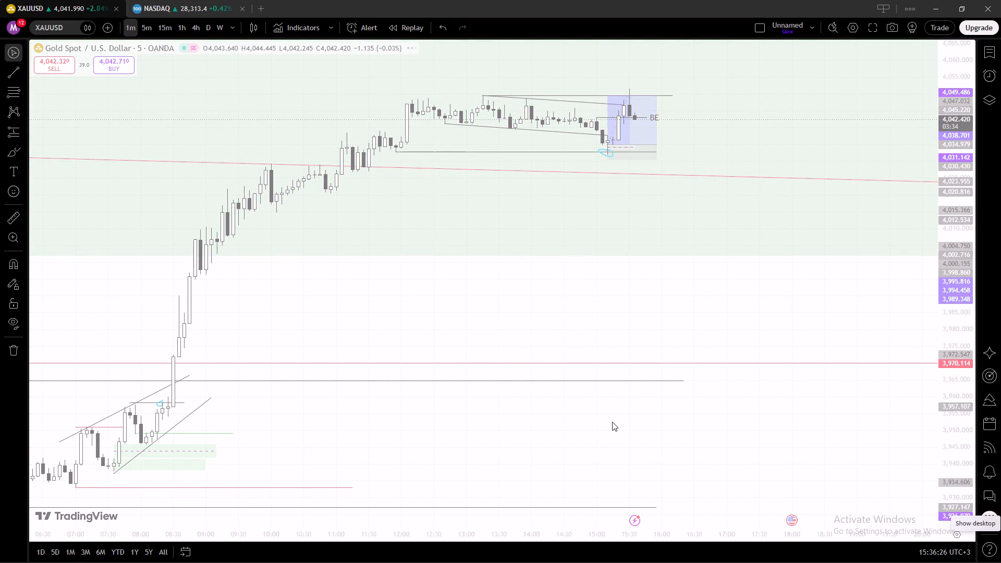
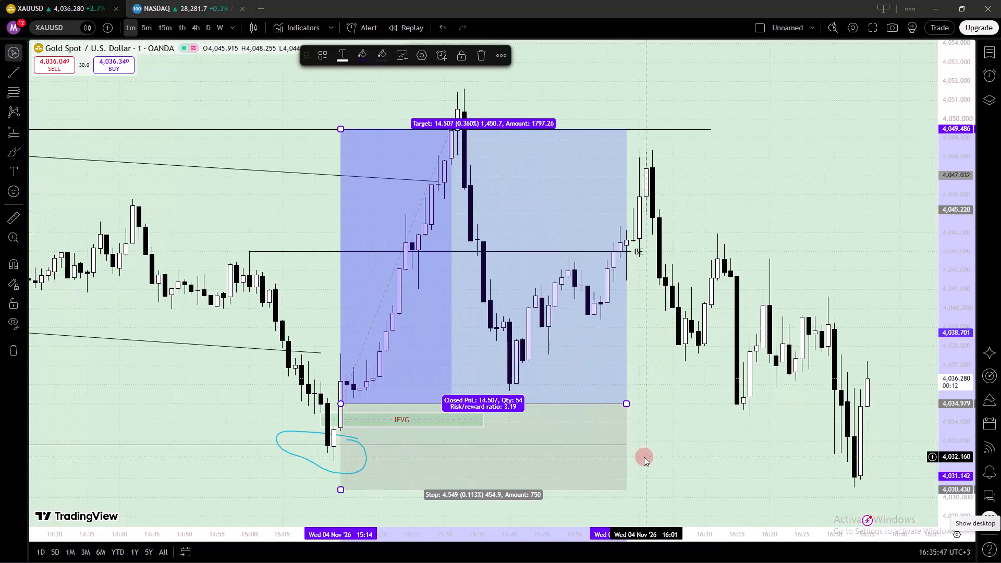
Switch the XAUUSD chart to the 5-minute timeframe.
scroll(685, 451, "up", 7)
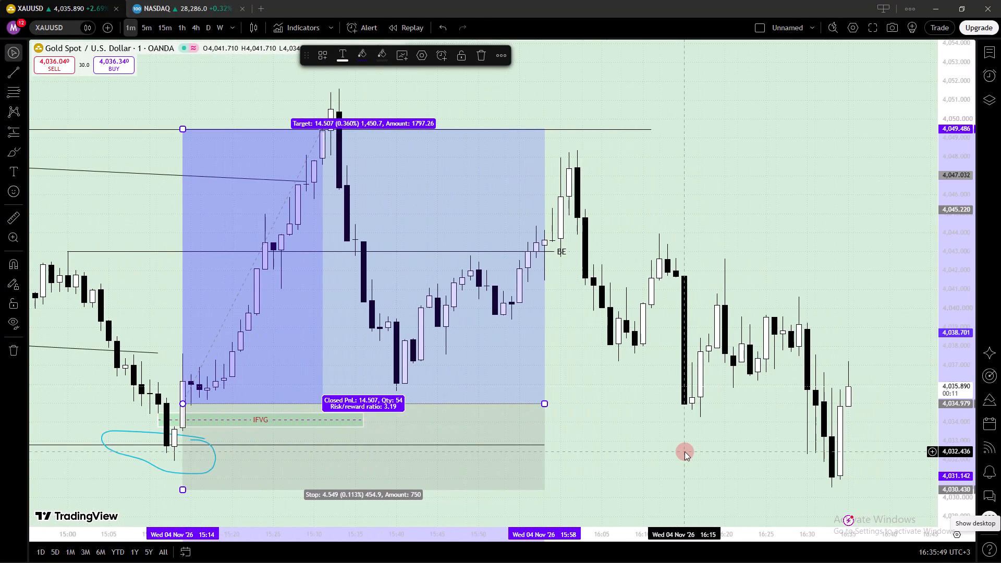
left_click(143, 25)
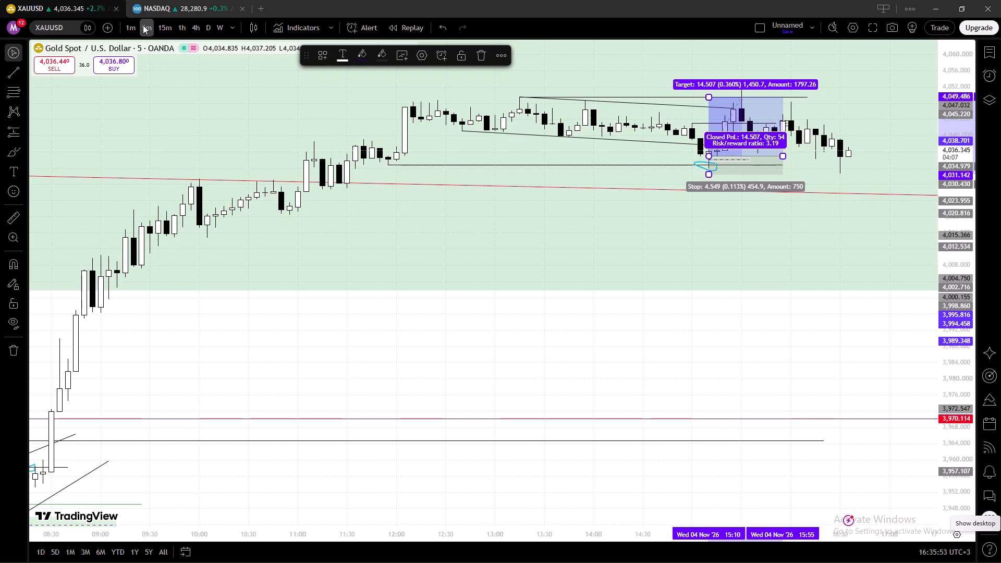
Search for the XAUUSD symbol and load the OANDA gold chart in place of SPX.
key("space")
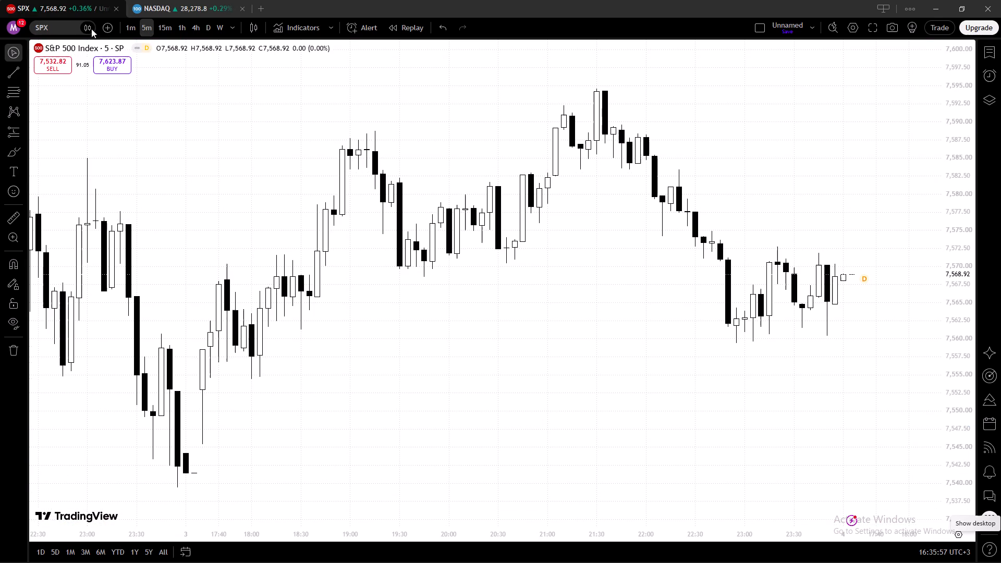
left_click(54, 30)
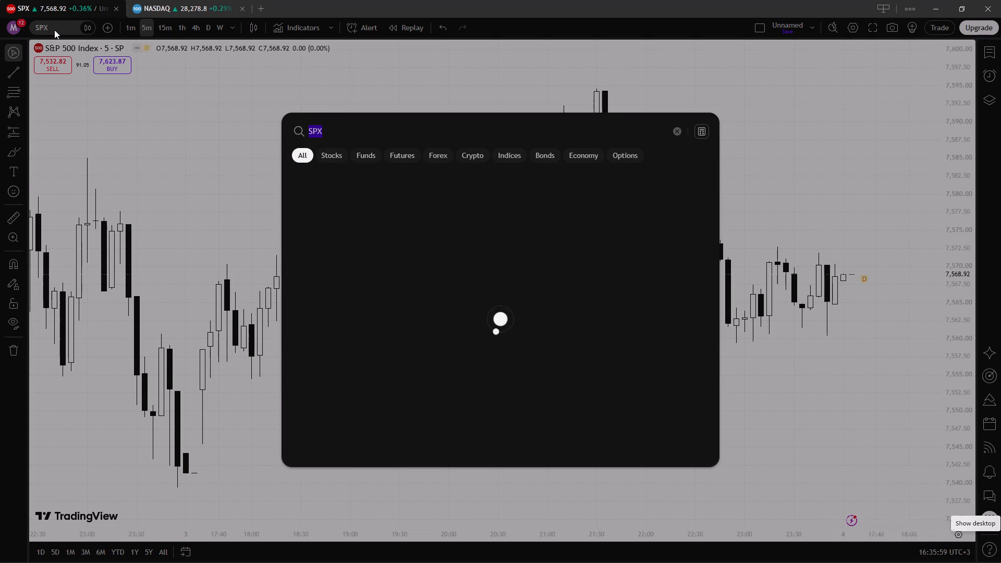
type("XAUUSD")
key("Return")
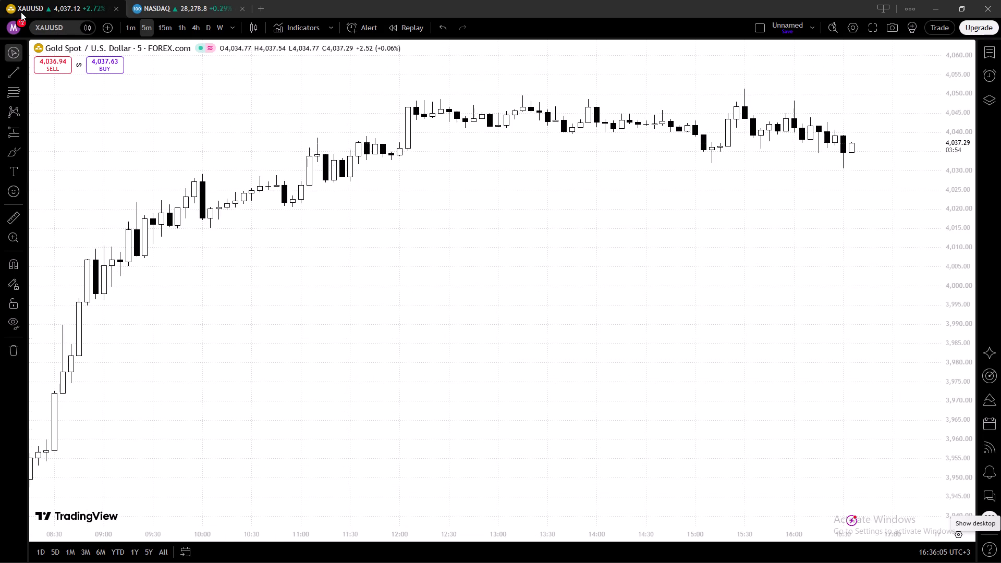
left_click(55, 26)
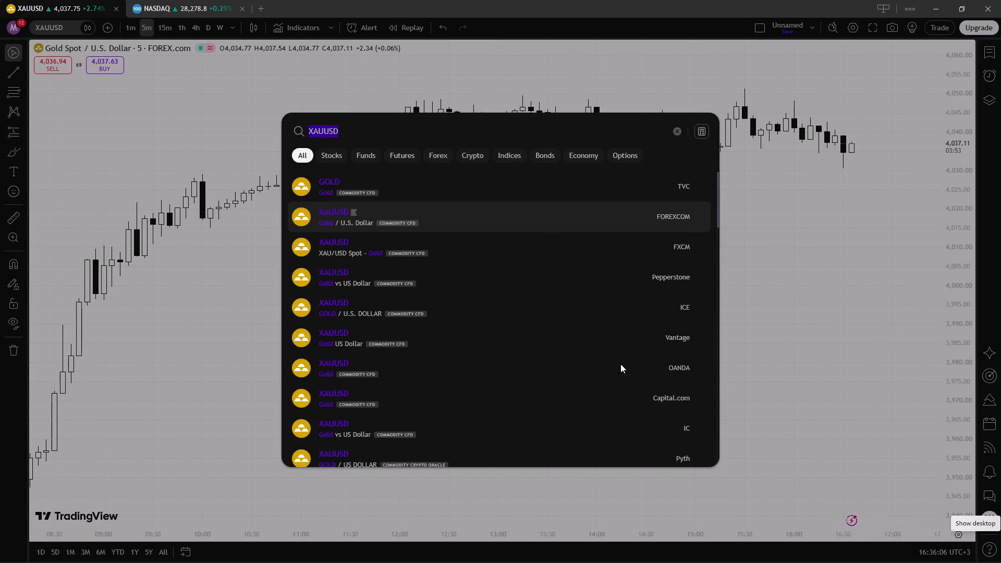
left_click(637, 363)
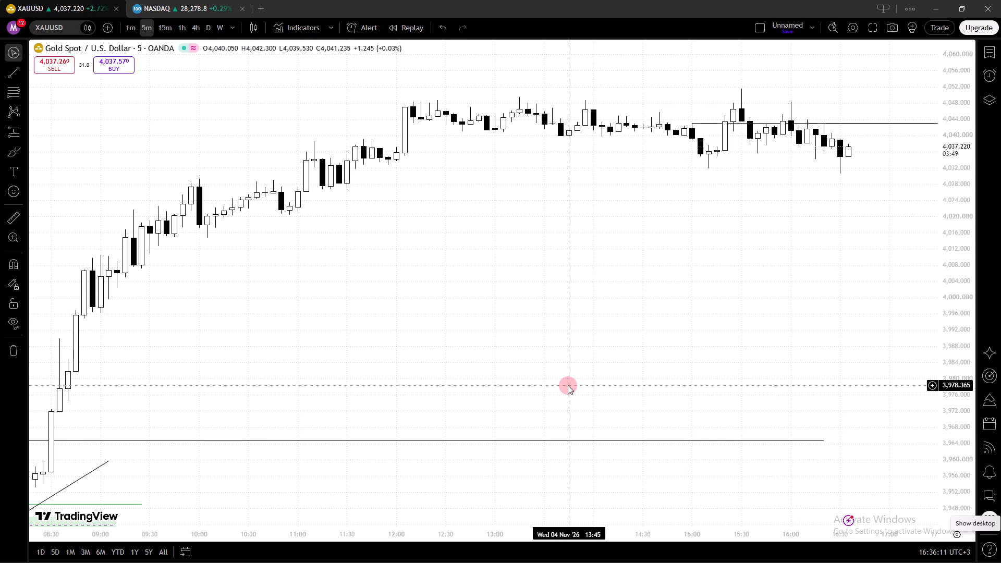
Reset the XAUUSD chart view and examine the latest 5-minute price action around the marked levels and long position.
right_click(651, 442)
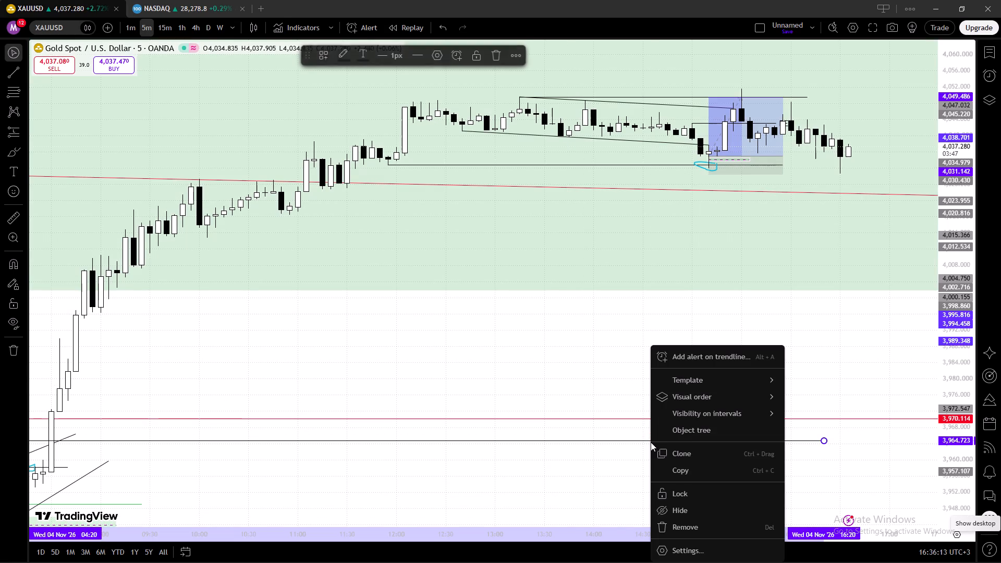
left_click(593, 363)
right_click(593, 363)
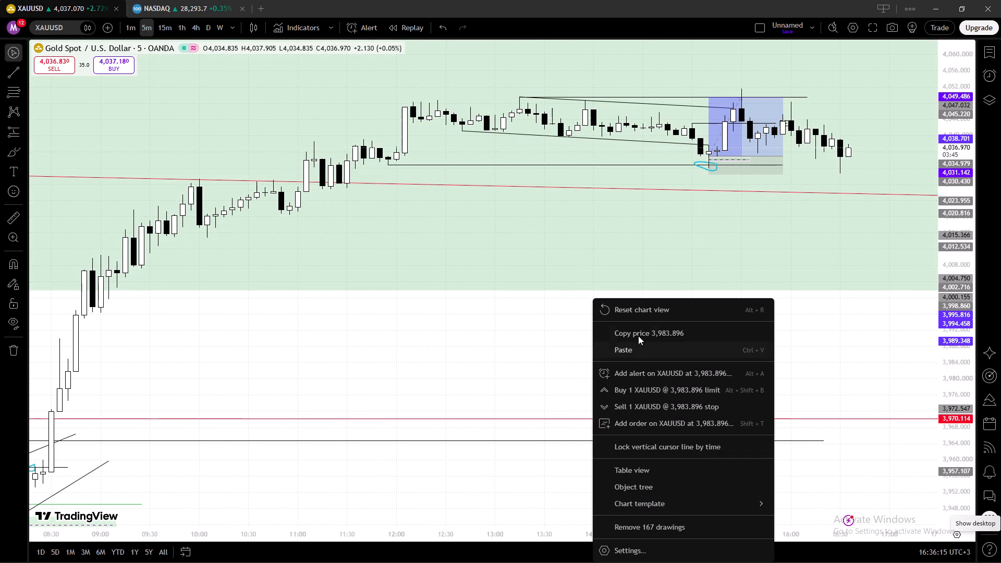
left_click(636, 311)
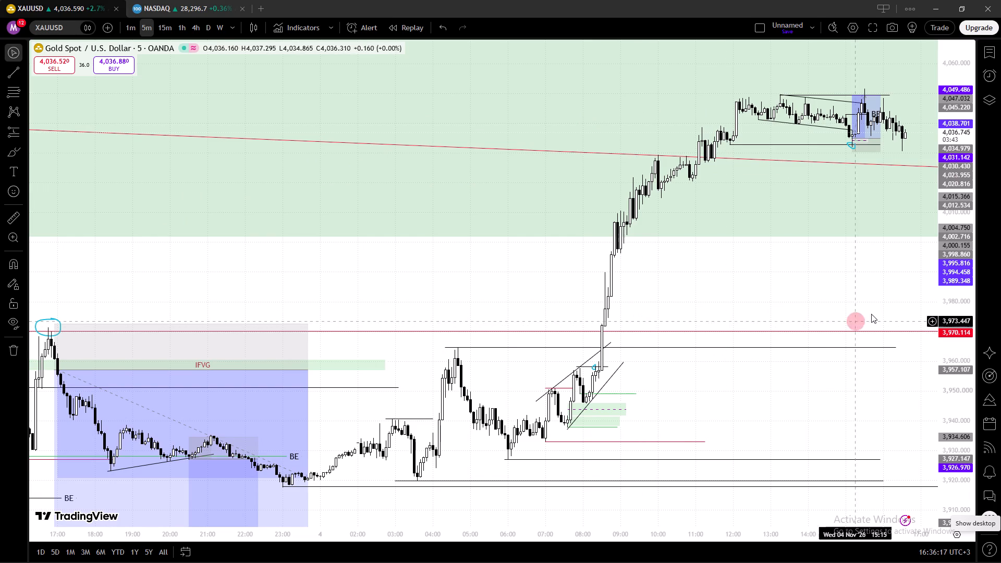
left_click_drag(871, 314, 487, 304)
scroll(427, 213, "up", 20)
scroll(427, 213, "up", 19)
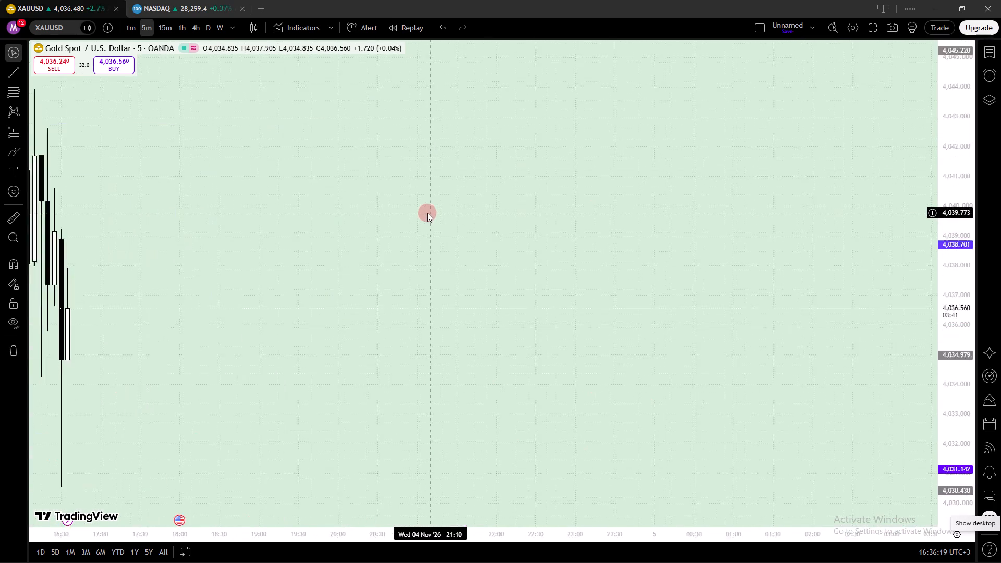
scroll(427, 213, "up", 18)
scroll(427, 213, "down", 15)
scroll(427, 213, "down", 20)
scroll(427, 213, "down", 15)
scroll(427, 213, "up", 18)
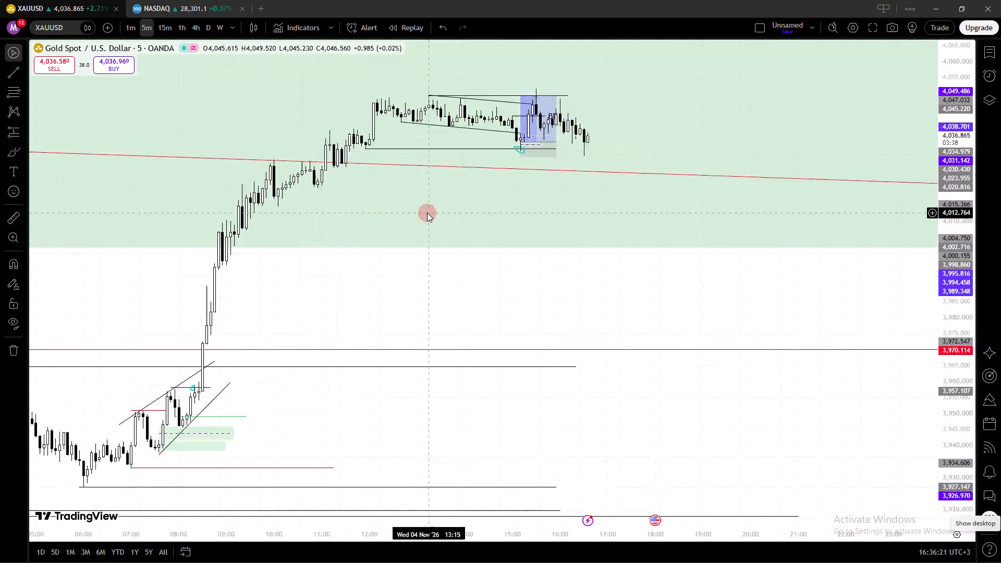
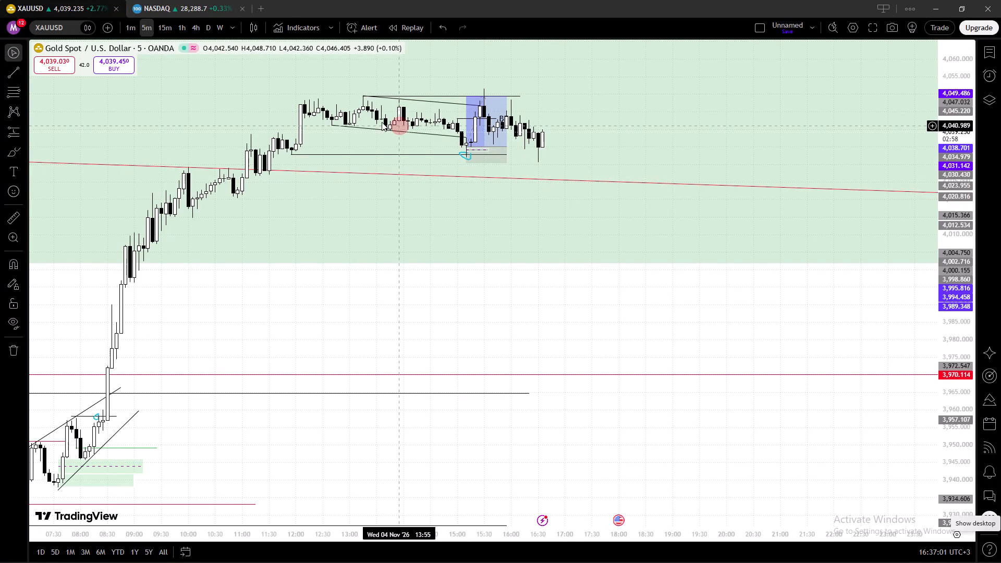
Switch the XAUUSD chart to the 1-minute timeframe.
left_click(127, 27)
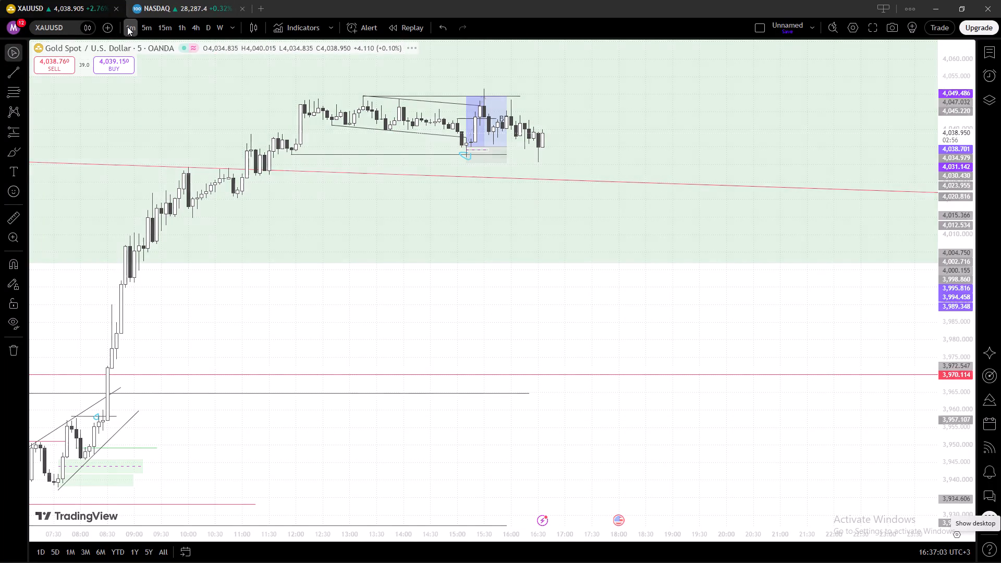
Shorten the completed long position by pulling its end time back to about 15:40.
scroll(449, 191, "down", 2)
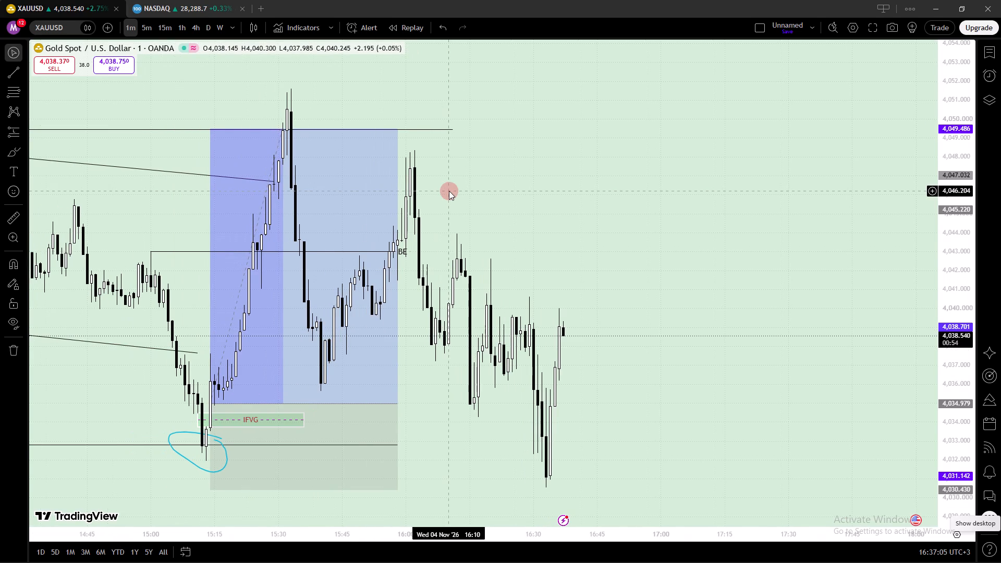
scroll(449, 191, "up", 2)
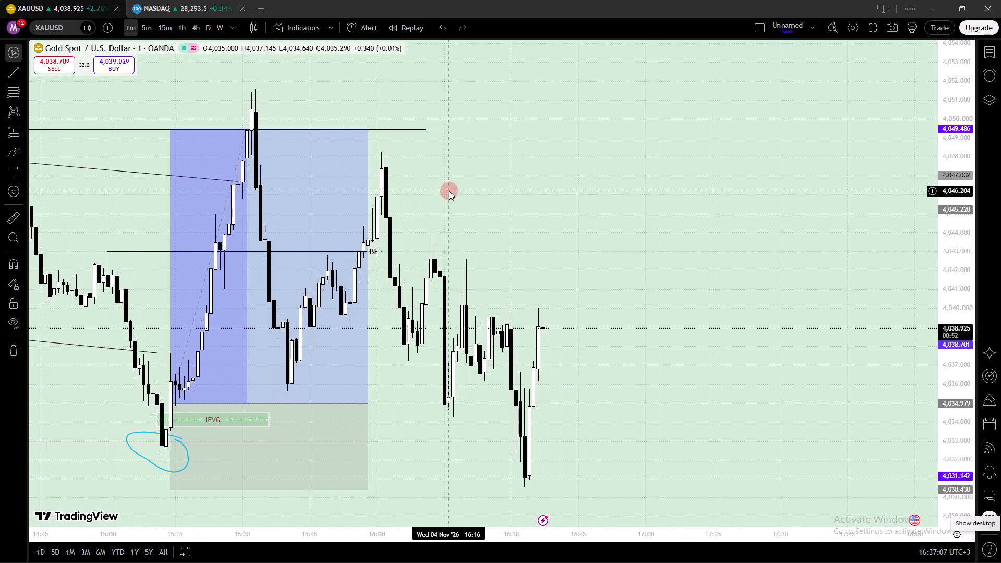
scroll(449, 191, "up", 5)
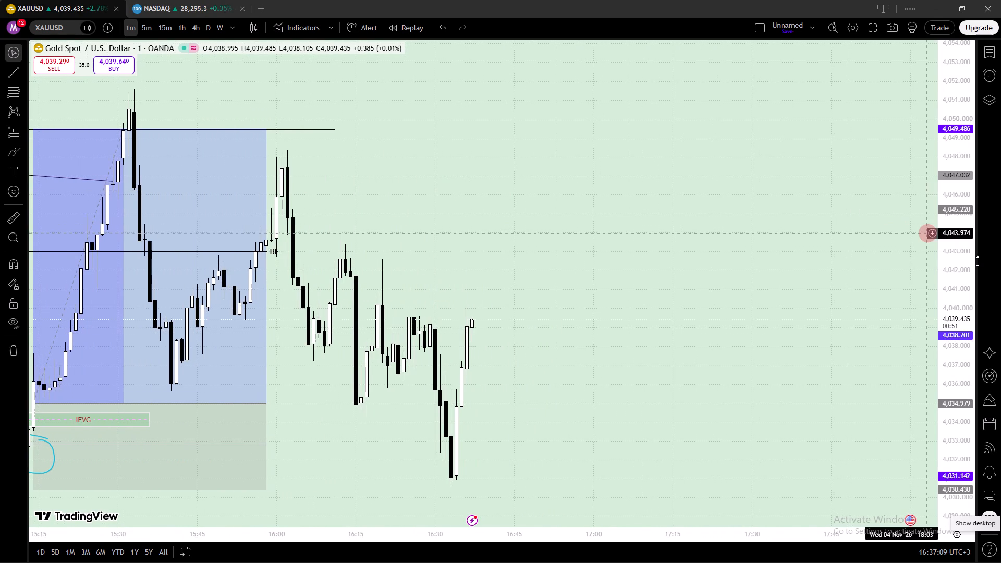
scroll(968, 264, "up", 20)
scroll(968, 264, "up", 9)
scroll(968, 264, "down", 20)
scroll(968, 264, "down", 20)
scroll(968, 264, "down", 4)
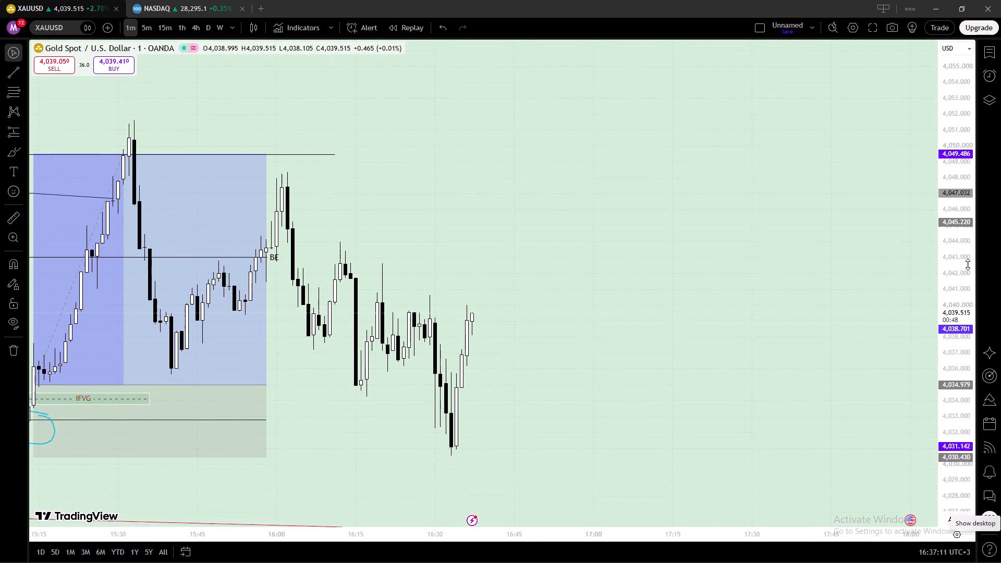
scroll(968, 264, "down", 20)
scroll(968, 264, "down", 20)
scroll(968, 264, "down", 20)
scroll(968, 264, "down", 6)
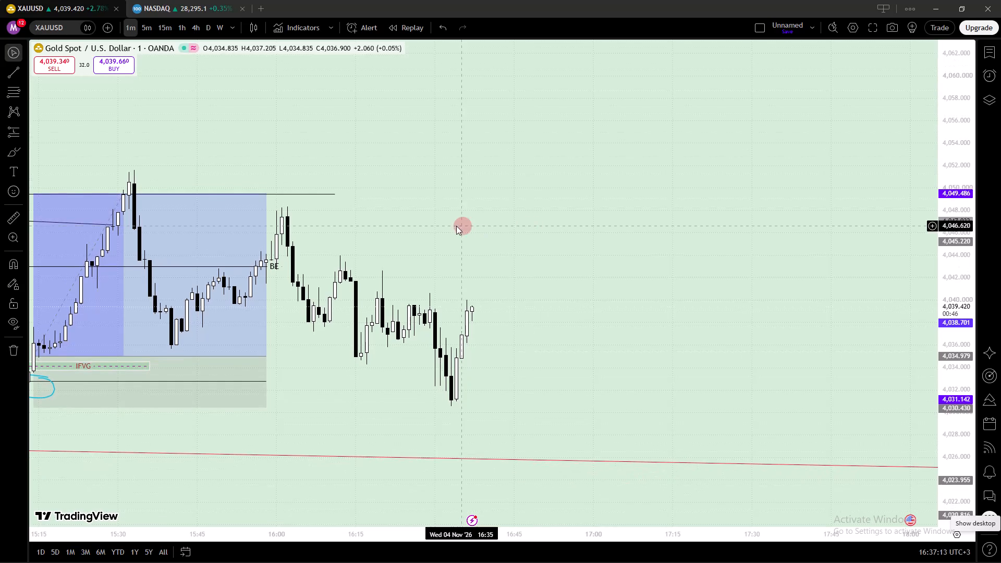
left_click_drag(268, 353, 170, 340)
left_click(133, 124)
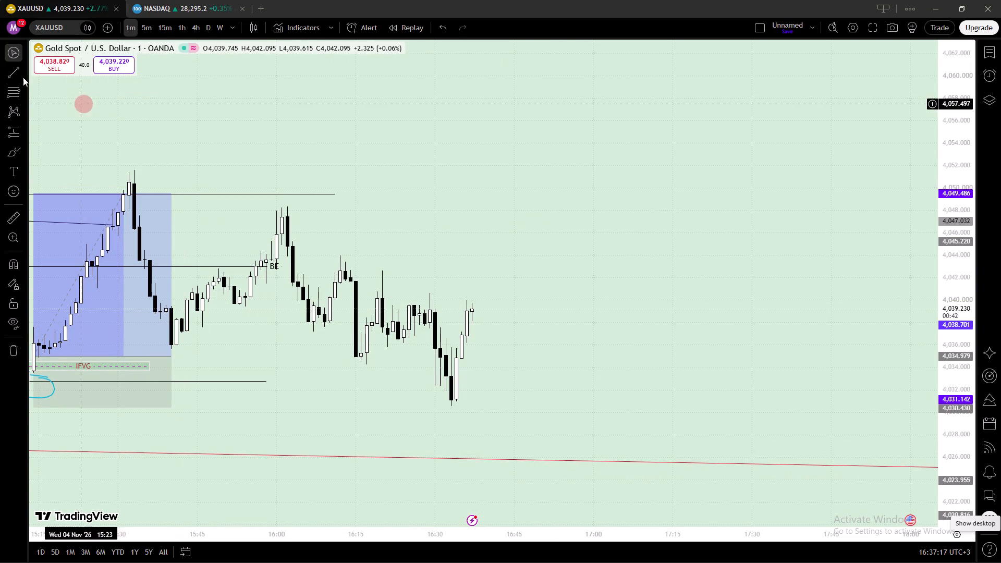
Draw a descending trendline along the recent highs, from about 4,043.8 at 16:12 to about 4,037.4 at 16:52.
left_click(11, 70)
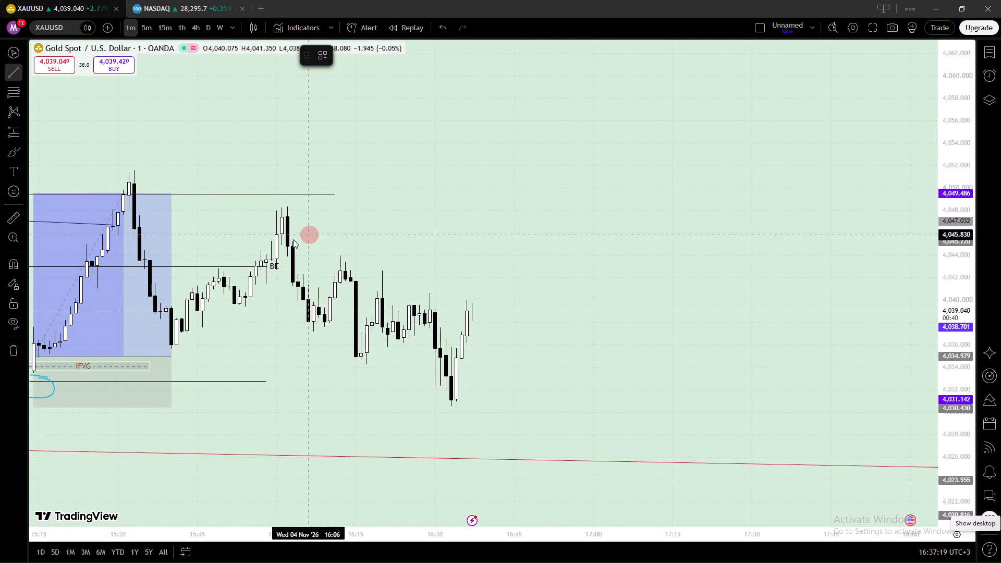
left_click(339, 258)
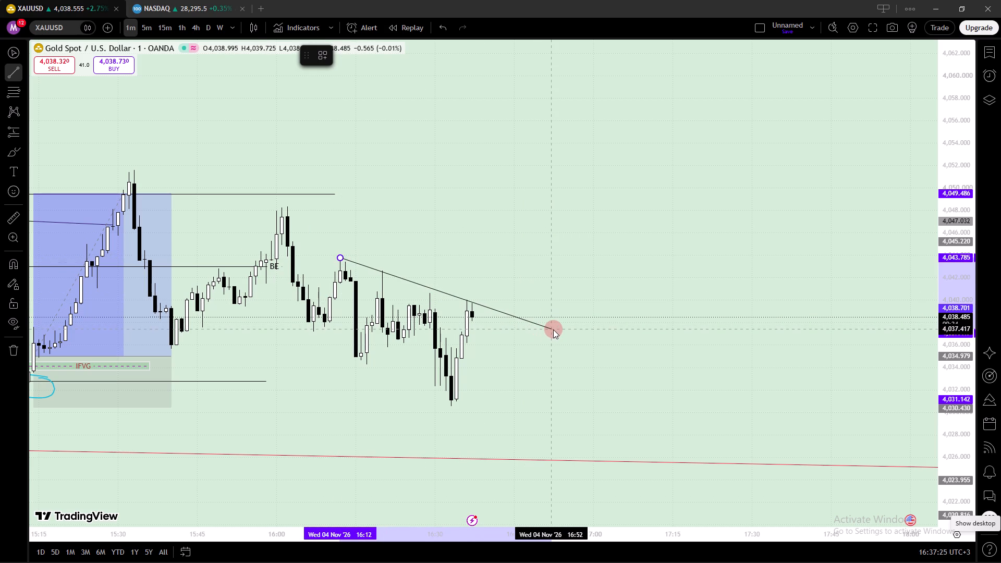
left_click(553, 329)
left_click(447, 189)
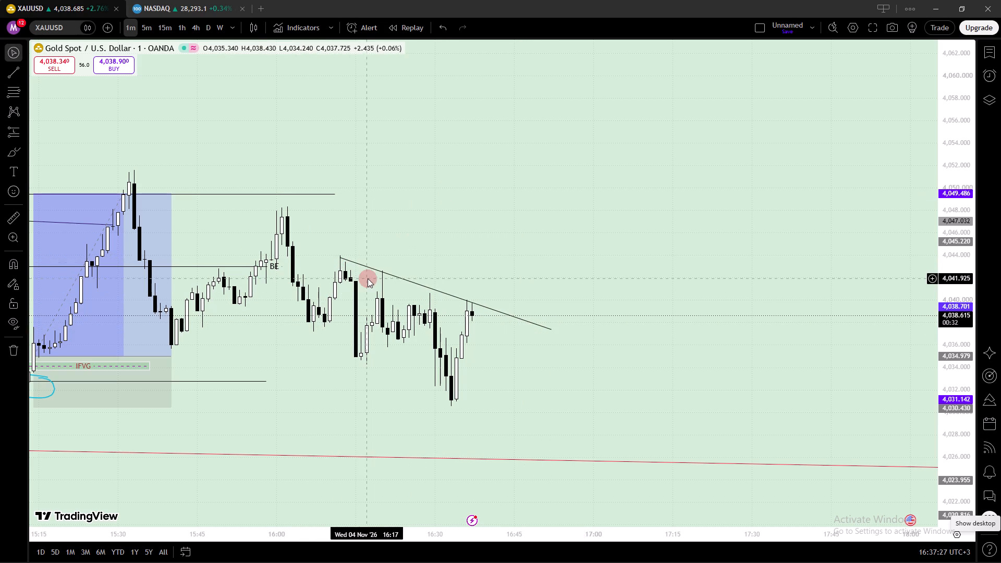
Draw a descending trendline beneath the recent lows, from about 4,034.9 at 16:15 to about 4,026 at 16:53.
left_click(14, 71)
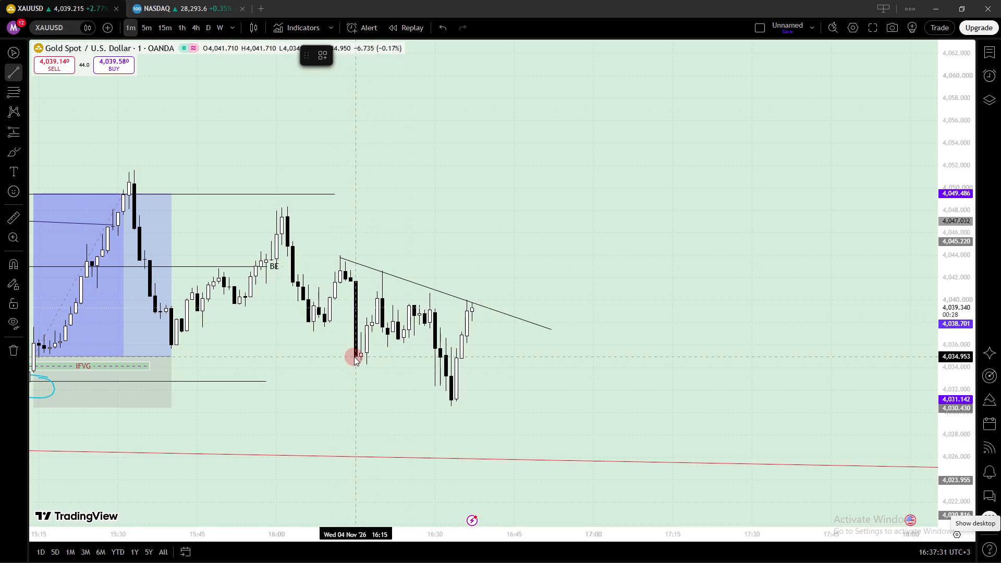
left_click(354, 357)
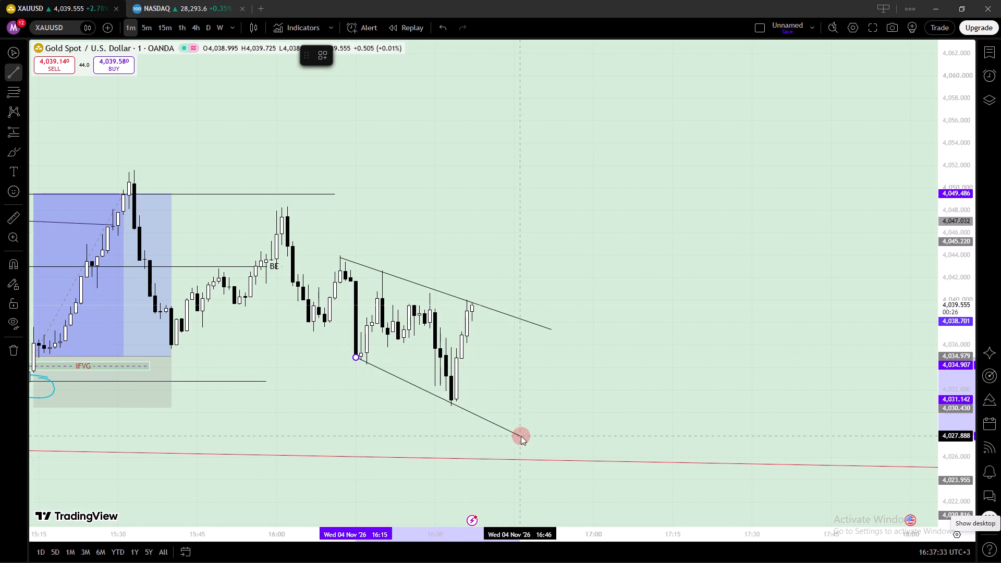
left_click(559, 456)
left_click(644, 390)
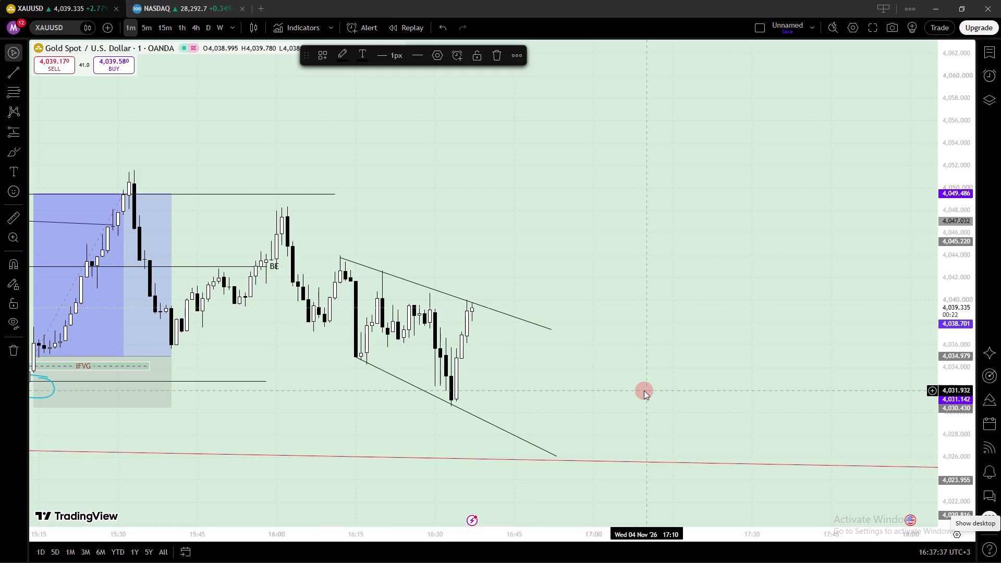
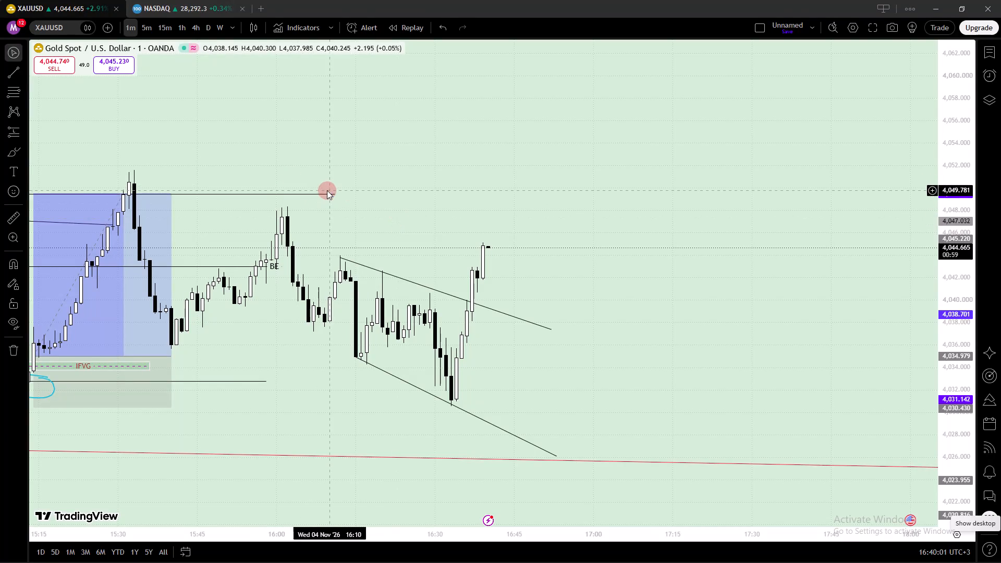
Shorten the upper level line at about 4,049.5 by pulling its end back to about 15:32.
left_click_drag(333, 192, 123, 190)
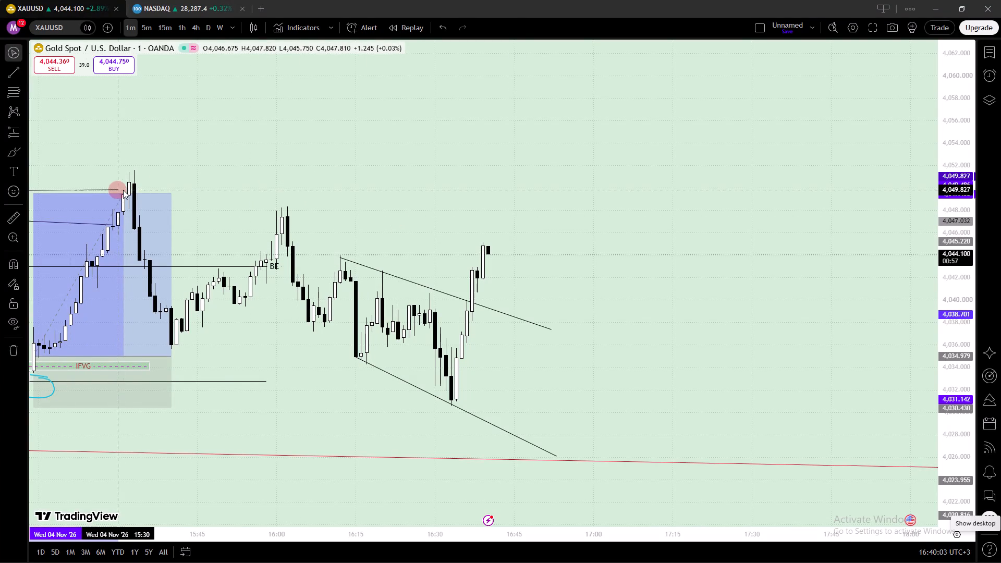
left_click_drag(123, 190, 128, 193)
left_click(128, 194, "shift")
left_click(128, 194, "shift")
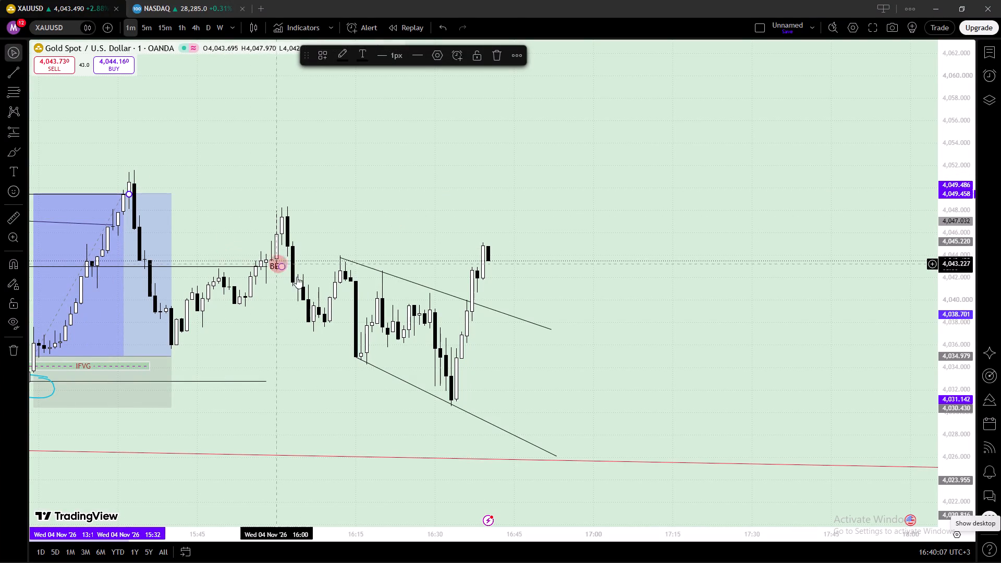
Shorten the BE line by pulling its end back to about 15:38, keeping it level at about 4,043.
left_click_drag(279, 268, 250, 268)
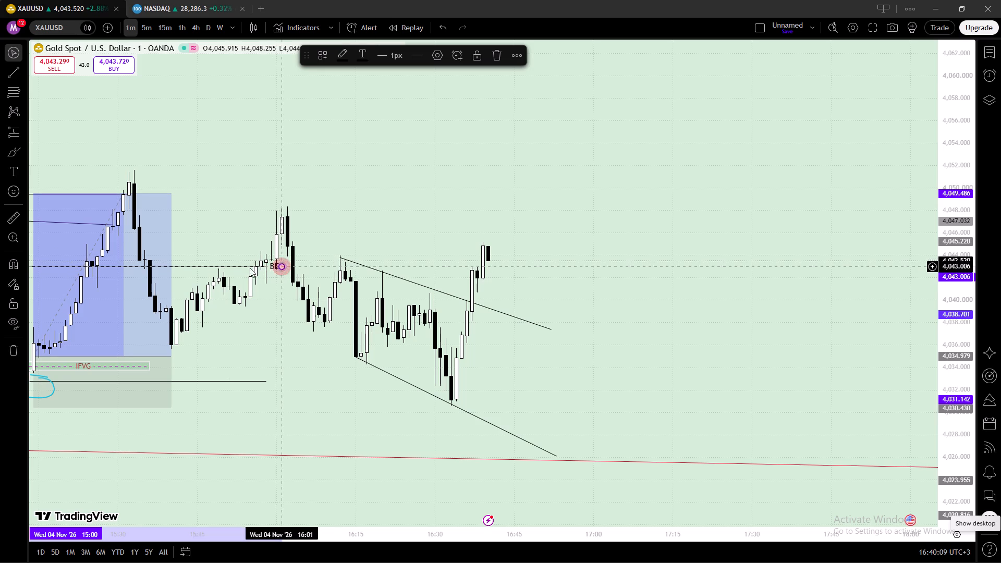
left_click_drag(250, 268, 160, 266)
left_click(160, 266, "shift")
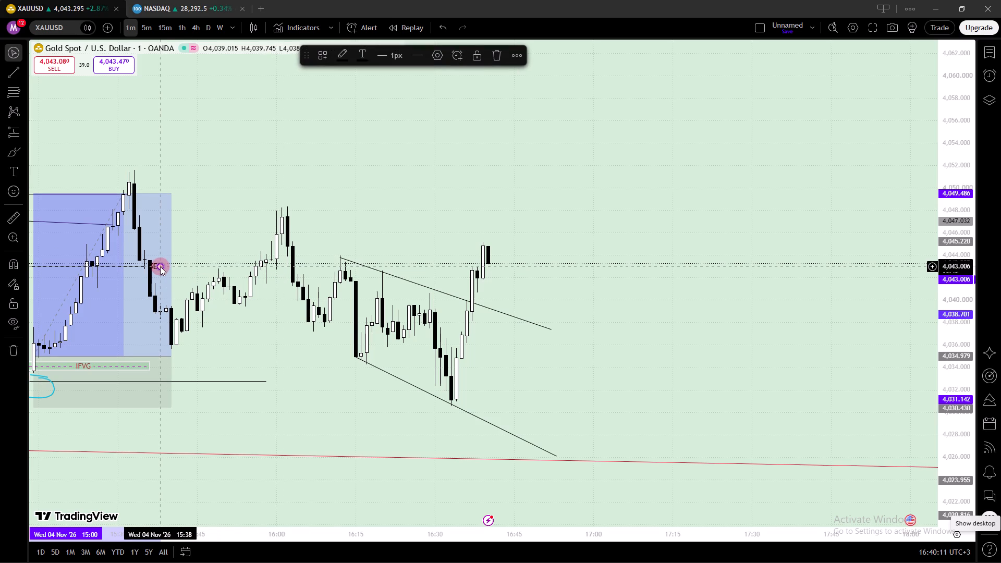
left_click(264, 171)
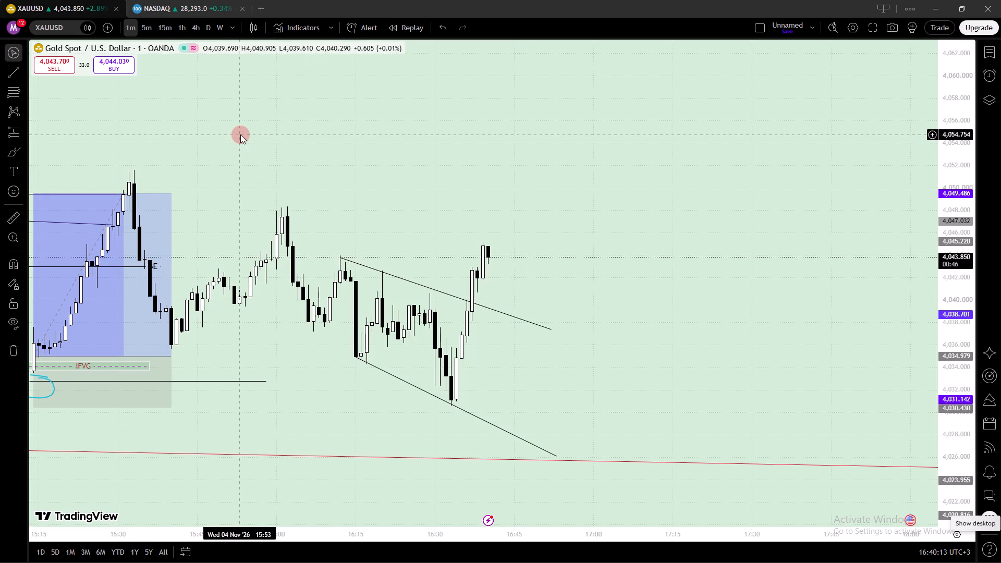